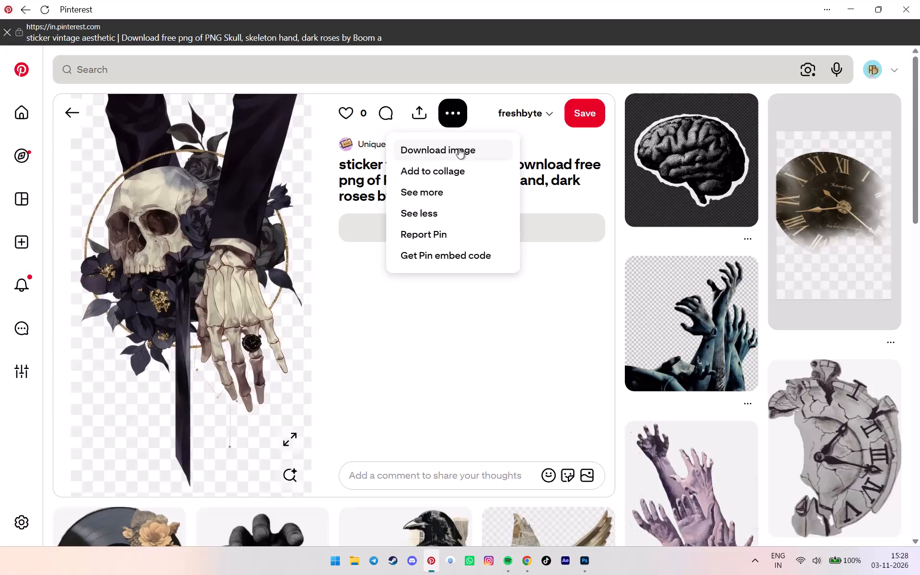
Download the pin image of the skull, skeleton hand and dark roses, and preview the file from the Downloads folder.
{"action": "left_click", "coordinate": [463, 152]}
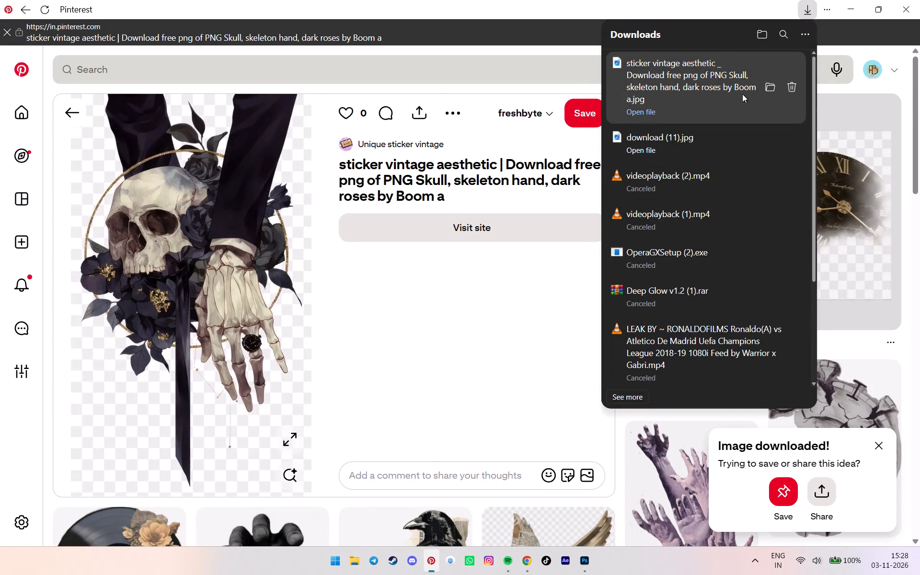
{"action": "left_click", "coordinate": [766, 85]}
{"action": "double_click", "coordinate": [319, 174]}
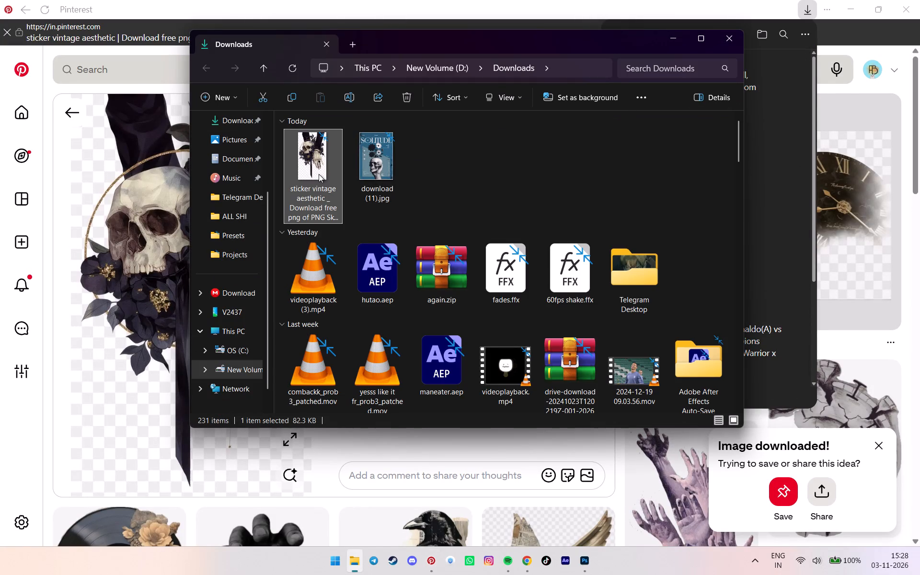
{"action": "left_click", "coordinate": [742, 96]}
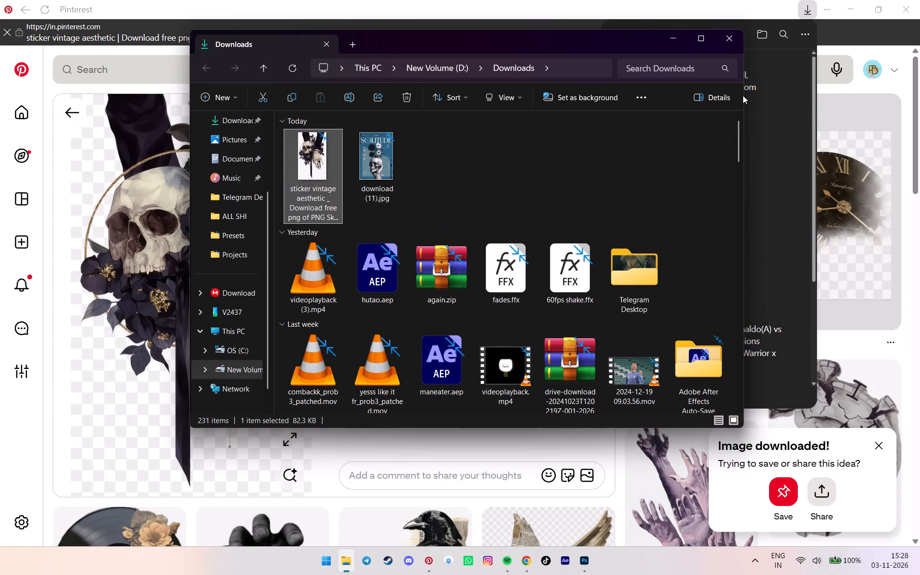
{"action": "left_click", "coordinate": [726, 45]}
Browse the related pins and the "skull in hand" search results for further skull and hand images.
{"action": "scroll", "coordinate": [461, 314], "scroll_direction": "down", "scroll_amount": 4}
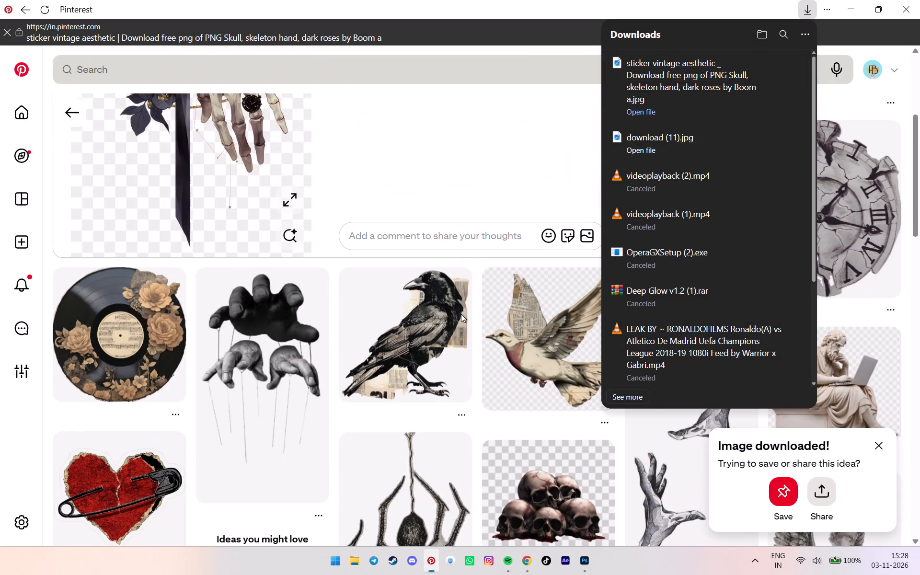
{"action": "left_click", "coordinate": [492, 195]}
{"action": "scroll", "coordinate": [519, 259], "scroll_direction": "down", "scroll_amount": 6}
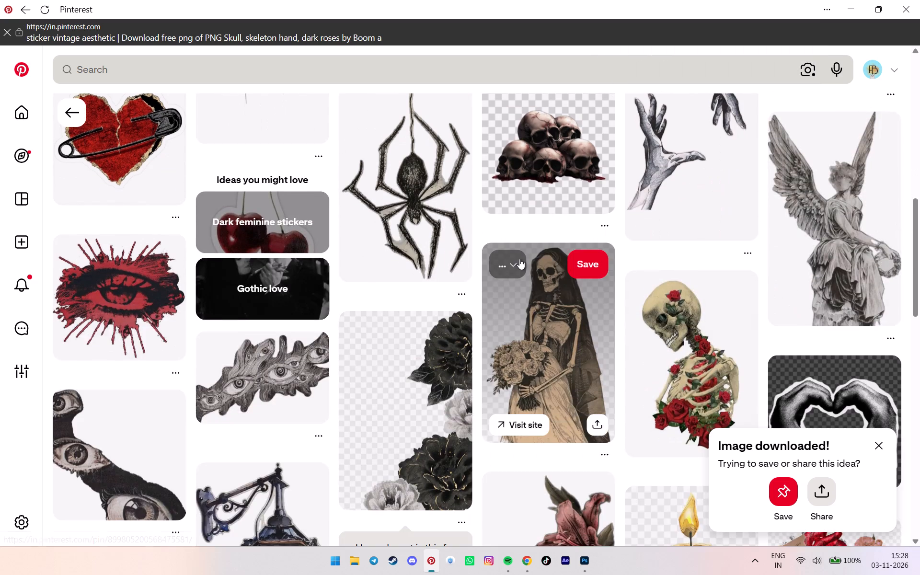
{"action": "scroll", "coordinate": [519, 259], "scroll_direction": "up", "scroll_amount": 18}
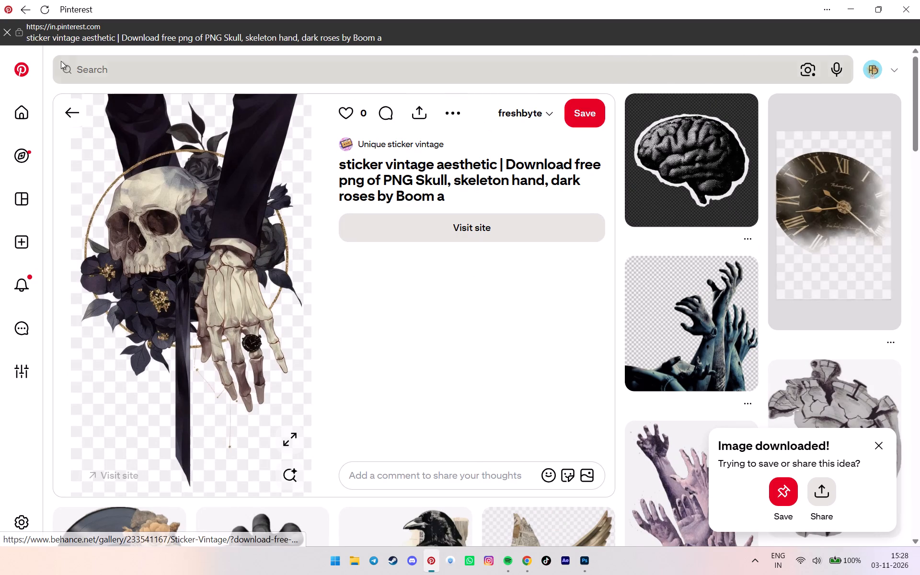
{"action": "left_click", "coordinate": [66, 102]}
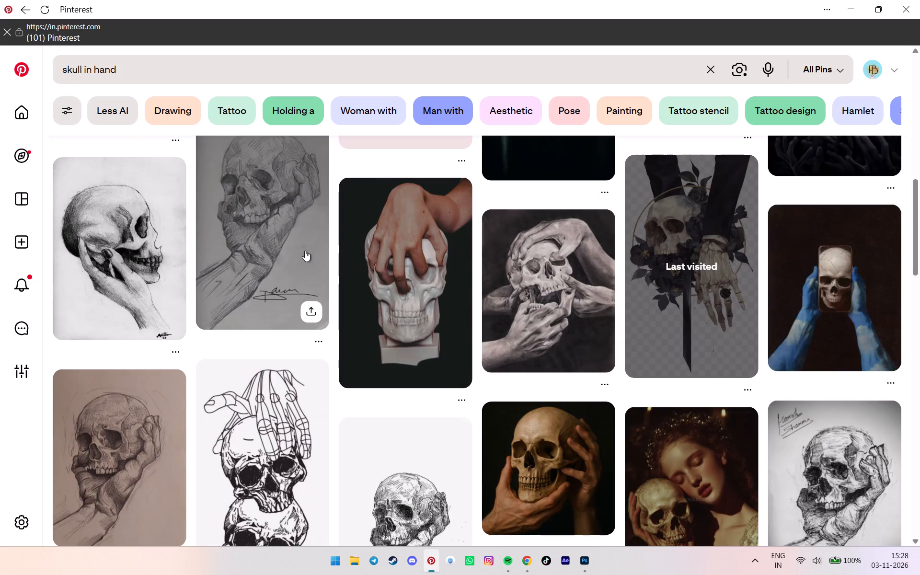
{"action": "scroll", "coordinate": [310, 251], "scroll_direction": "down", "scroll_amount": 12}
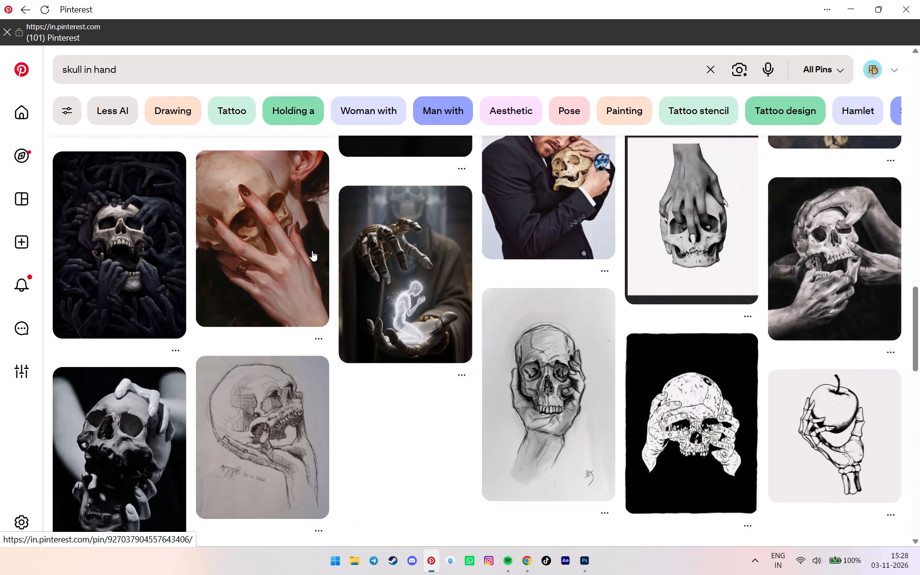
{"action": "scroll", "coordinate": [312, 251], "scroll_direction": "down", "scroll_amount": 8}
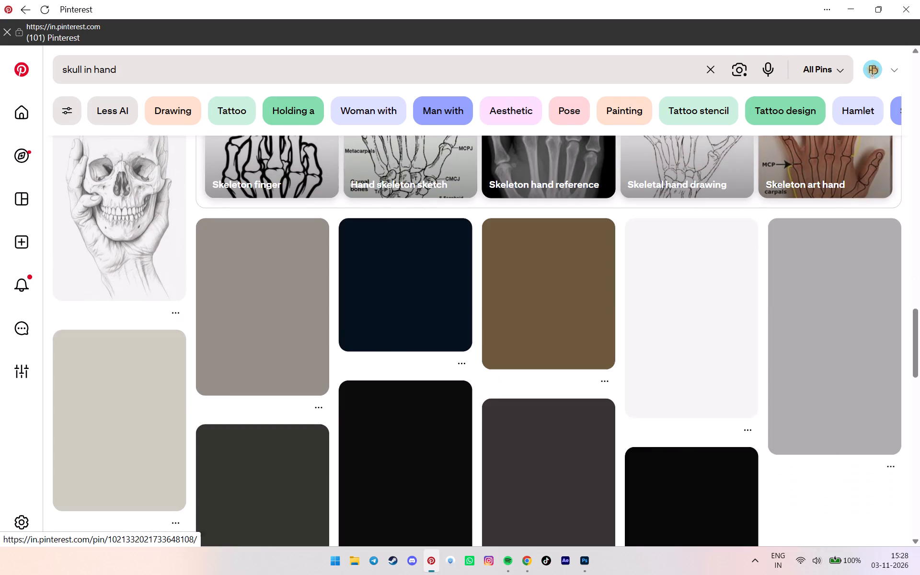
{"action": "scroll", "coordinate": [312, 251], "scroll_direction": "up", "scroll_amount": 9}
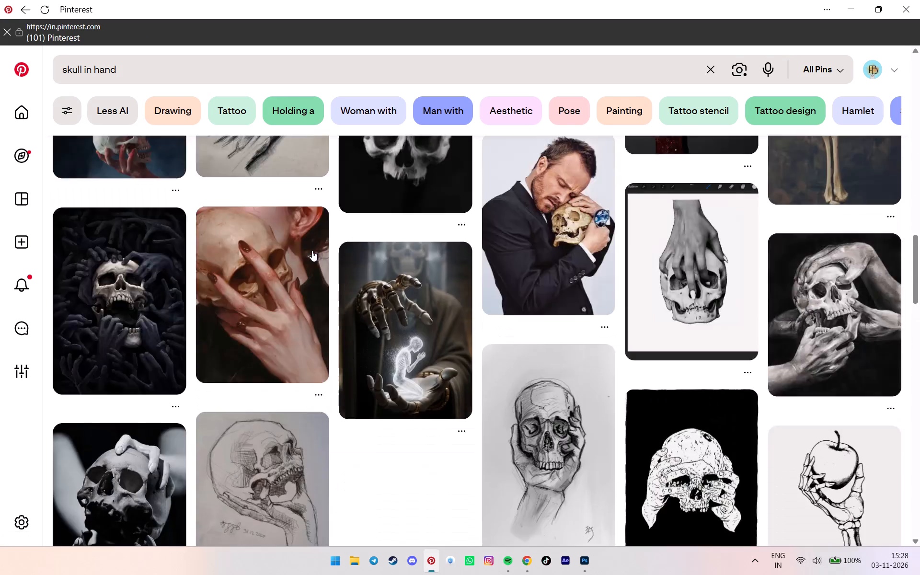
{"action": "scroll", "coordinate": [312, 251], "scroll_direction": "up", "scroll_amount": 15}
{"action": "scroll", "coordinate": [312, 250], "scroll_direction": "up", "scroll_amount": 13}
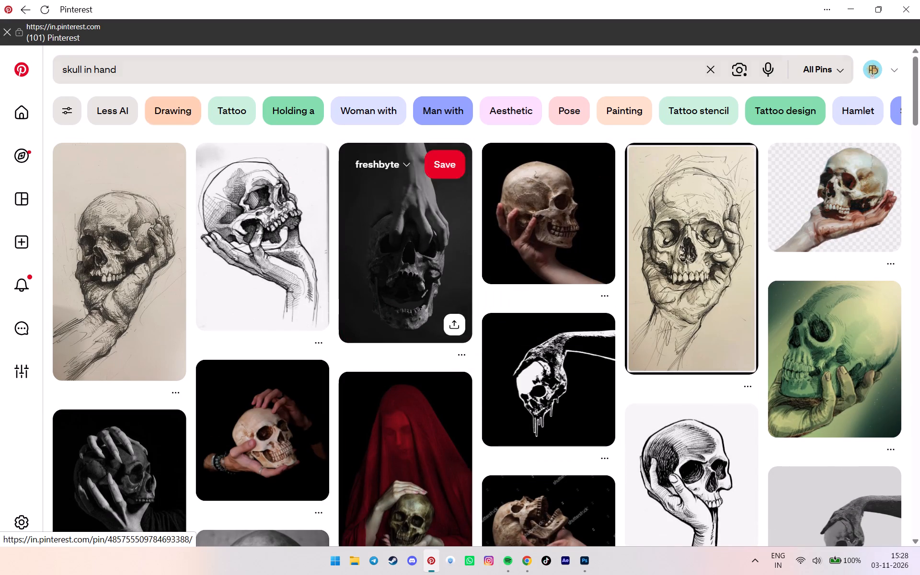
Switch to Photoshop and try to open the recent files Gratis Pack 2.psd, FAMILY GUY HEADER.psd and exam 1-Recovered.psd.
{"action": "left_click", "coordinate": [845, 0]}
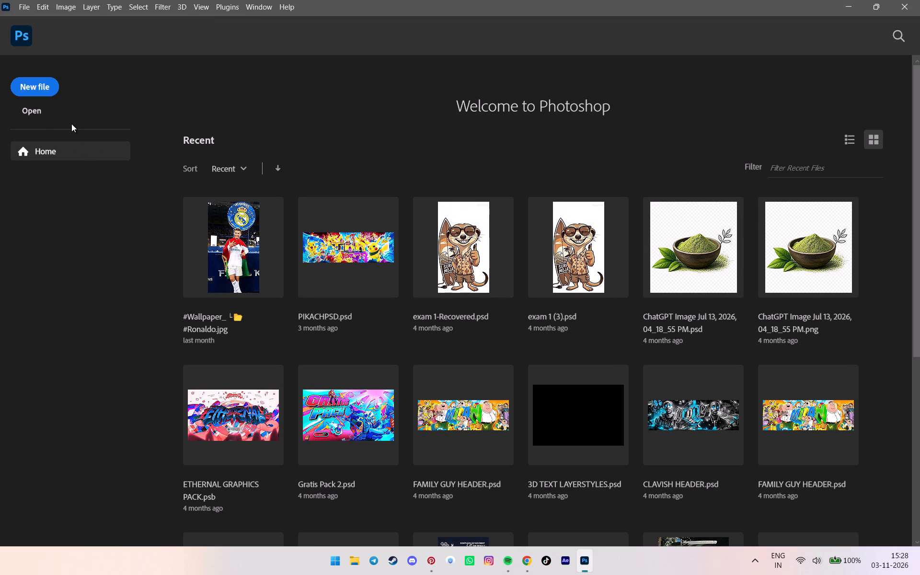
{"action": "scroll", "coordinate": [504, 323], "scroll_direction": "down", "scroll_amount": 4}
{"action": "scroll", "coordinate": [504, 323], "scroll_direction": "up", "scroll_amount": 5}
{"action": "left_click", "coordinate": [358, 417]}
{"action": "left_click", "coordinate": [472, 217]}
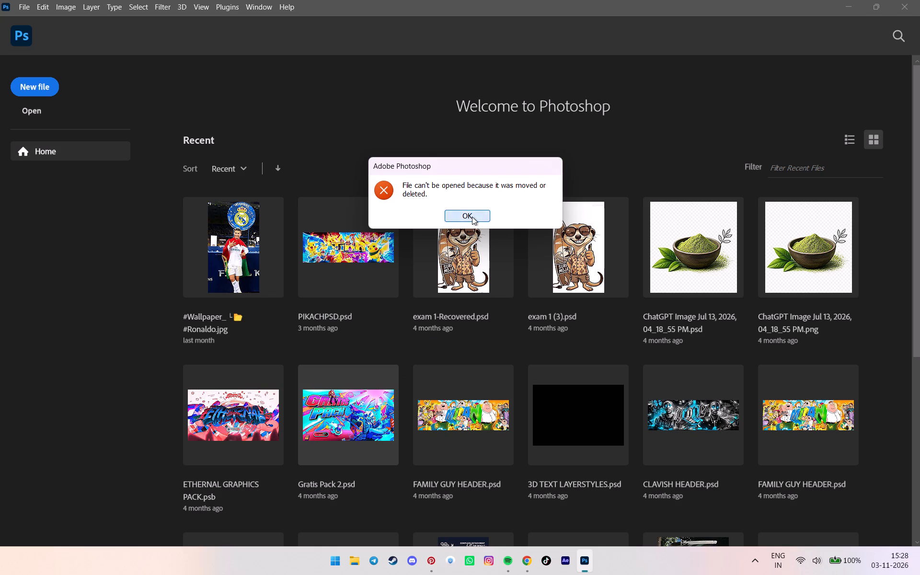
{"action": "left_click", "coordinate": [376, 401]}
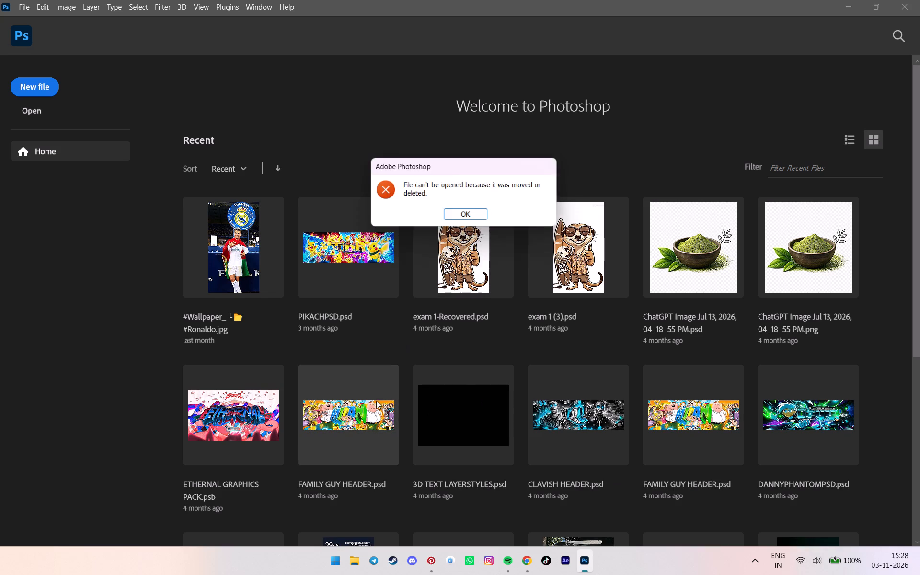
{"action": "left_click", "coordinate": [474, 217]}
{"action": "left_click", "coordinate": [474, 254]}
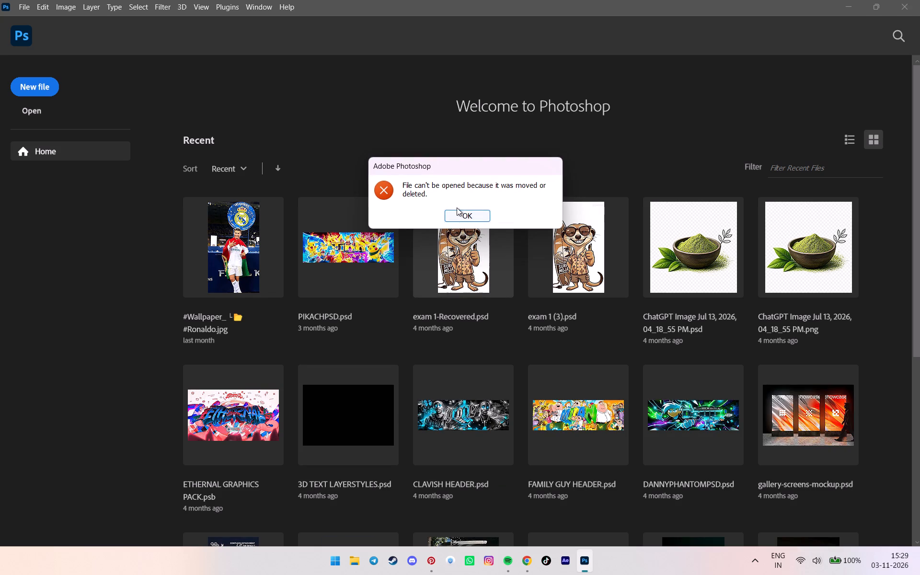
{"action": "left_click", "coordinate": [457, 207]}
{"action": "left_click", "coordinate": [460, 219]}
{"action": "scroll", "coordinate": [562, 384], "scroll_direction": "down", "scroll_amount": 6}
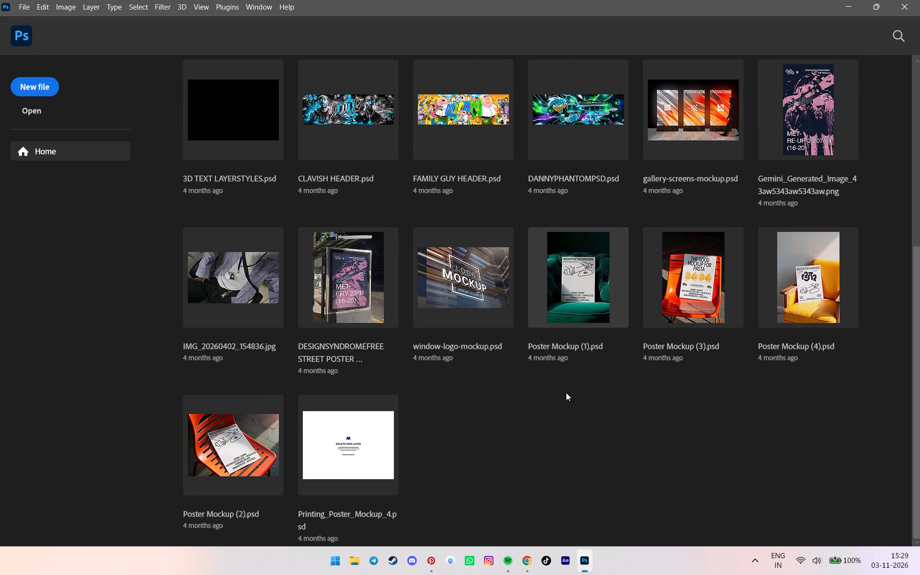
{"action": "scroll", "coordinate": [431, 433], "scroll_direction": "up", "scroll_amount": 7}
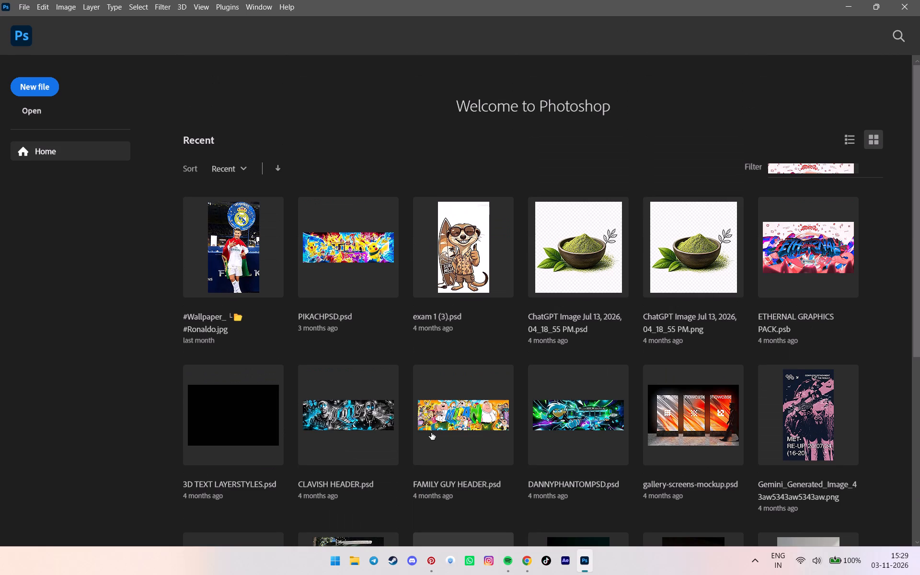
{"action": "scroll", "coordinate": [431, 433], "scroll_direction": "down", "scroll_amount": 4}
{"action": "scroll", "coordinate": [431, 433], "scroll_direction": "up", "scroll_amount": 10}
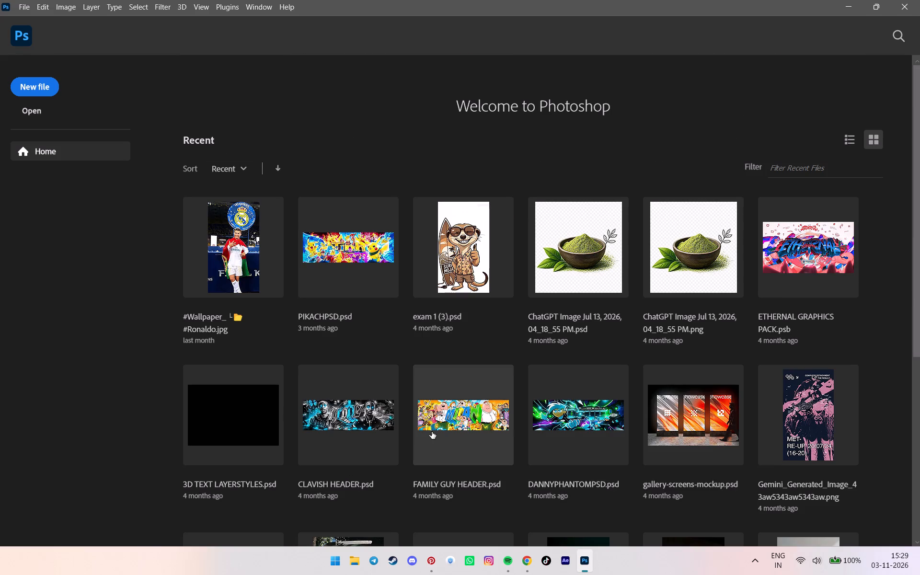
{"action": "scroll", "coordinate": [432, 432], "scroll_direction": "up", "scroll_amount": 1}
Create a new Portrait 8 x 10 inch document at 300 pixels/inch in RGB Color with a white background.
{"action": "left_click", "coordinate": [37, 85]}
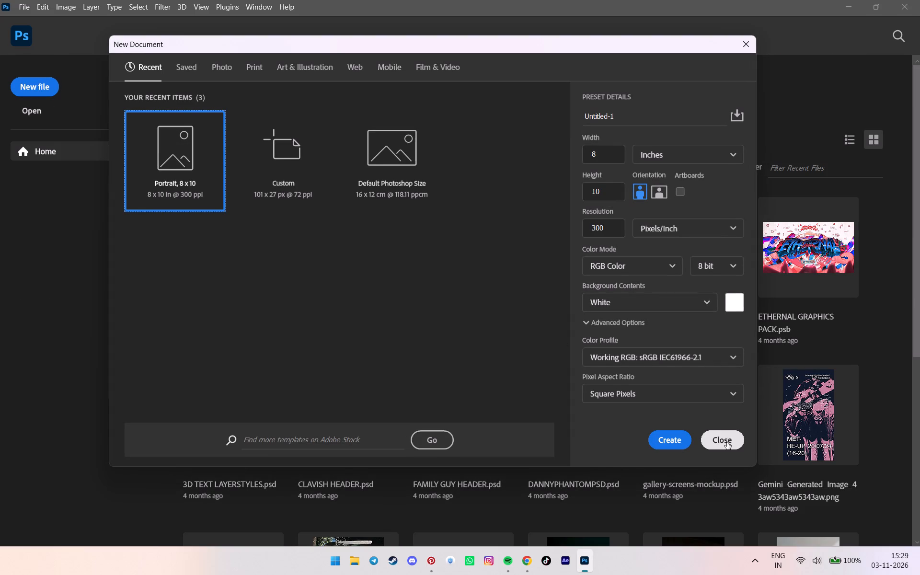
{"action": "left_click", "coordinate": [676, 440]}
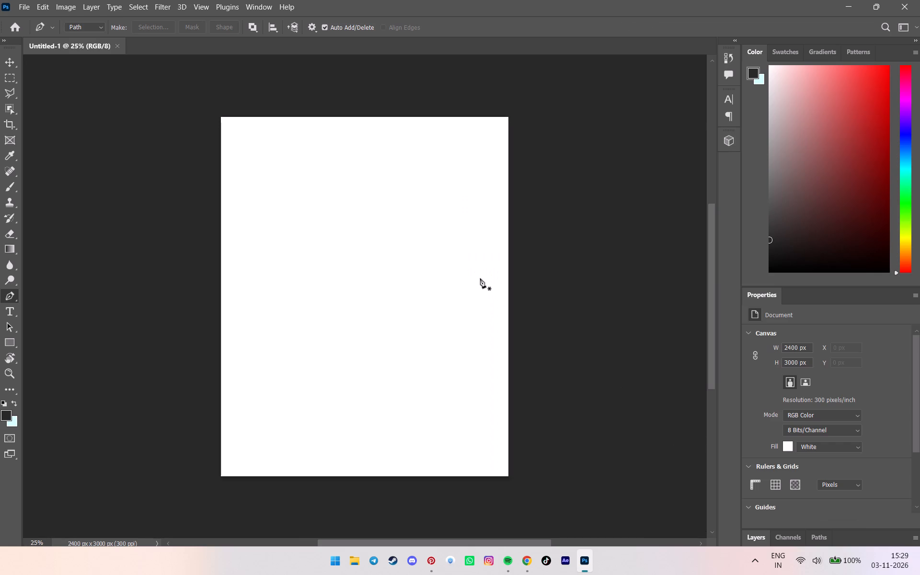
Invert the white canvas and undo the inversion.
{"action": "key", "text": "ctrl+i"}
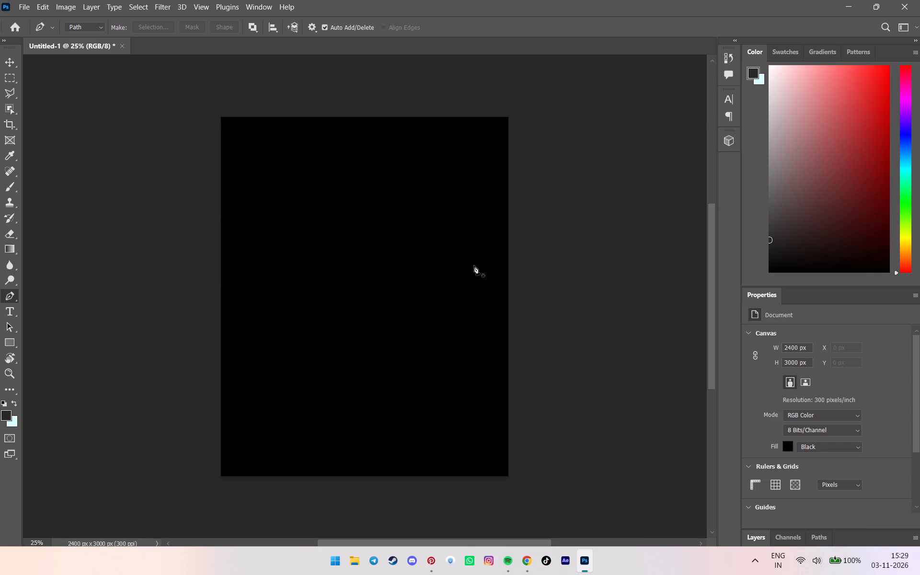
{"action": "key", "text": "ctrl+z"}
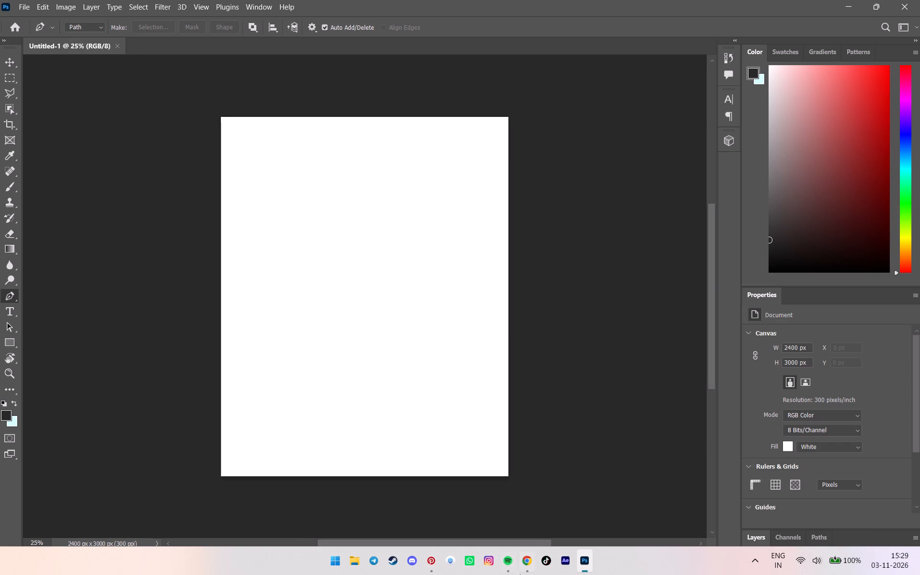
View the SOLITUDE poster reference, download (11).jpg, from the Downloads folder and minimize its windows.
{"action": "left_click", "coordinate": [352, 561]}
{"action": "left_click", "coordinate": [235, 204]}
{"action": "left_click", "coordinate": [239, 217]}
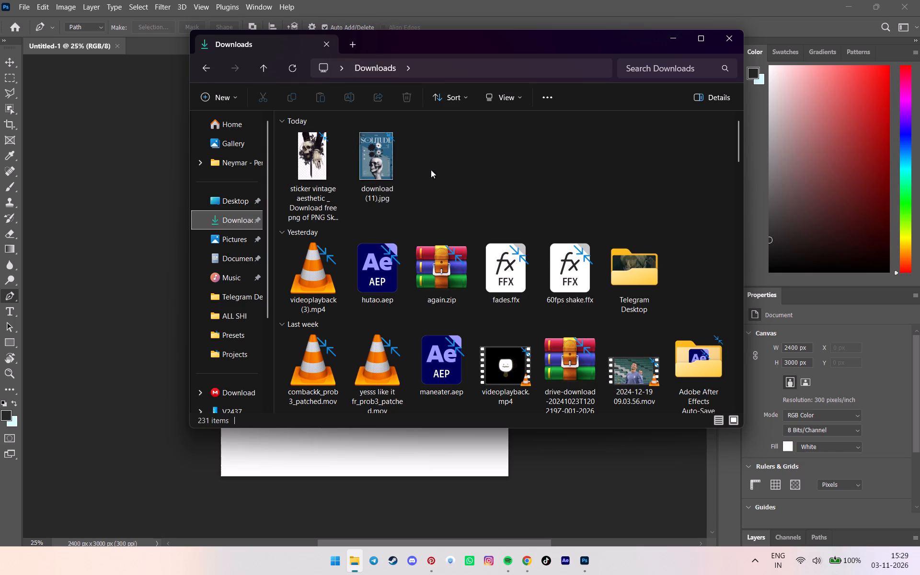
{"action": "left_click_drag", "start_coordinate": [438, 50], "coordinate": [474, 51]}
{"action": "double_click", "coordinate": [377, 155]}
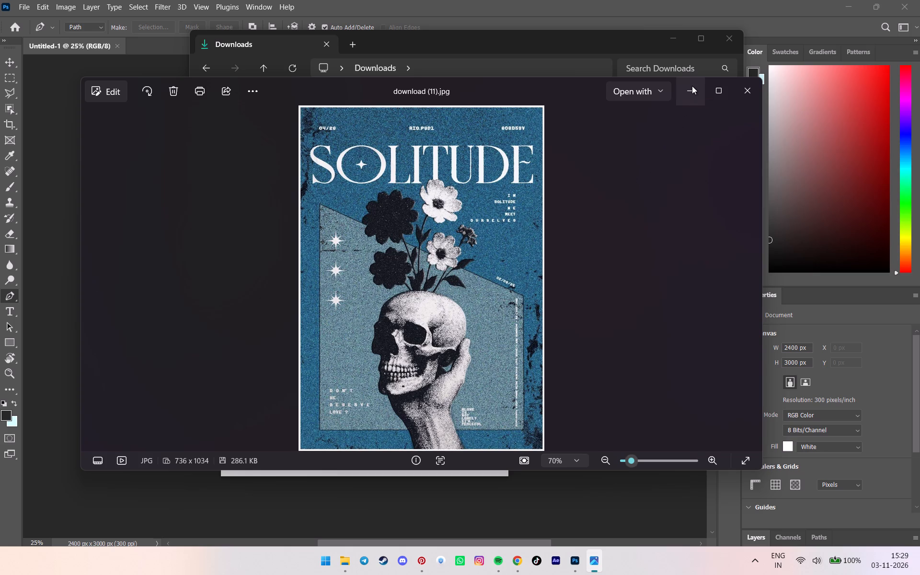
{"action": "left_click", "coordinate": [692, 86]}
{"action": "double_click", "coordinate": [667, 49]}
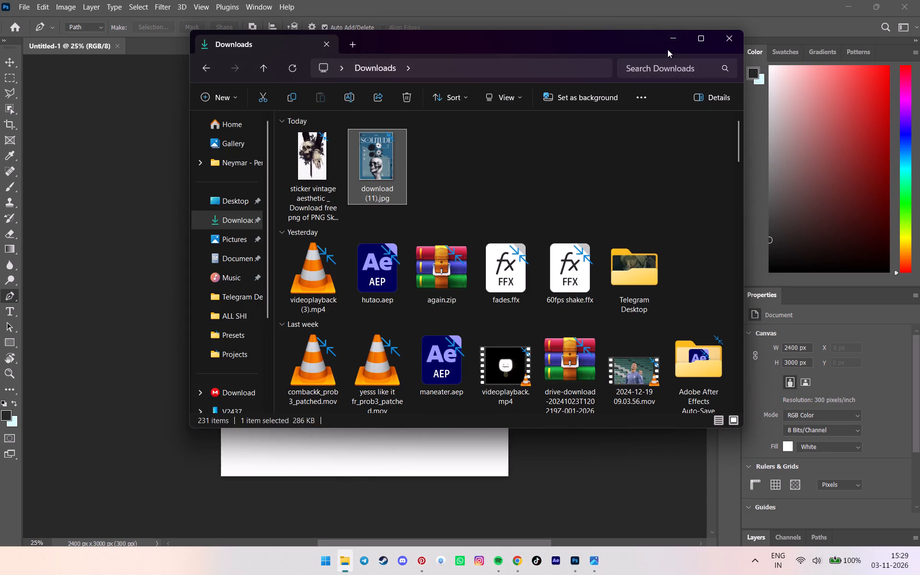
{"action": "left_click", "coordinate": [670, 44]}
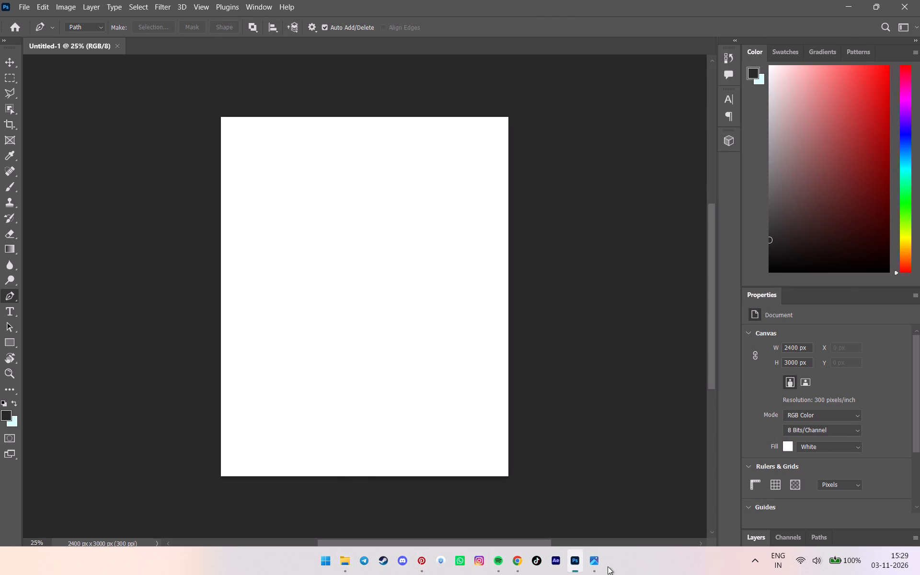
Switch to Pinterest and search for "grany bg".
{"action": "left_click", "coordinate": [425, 559]}
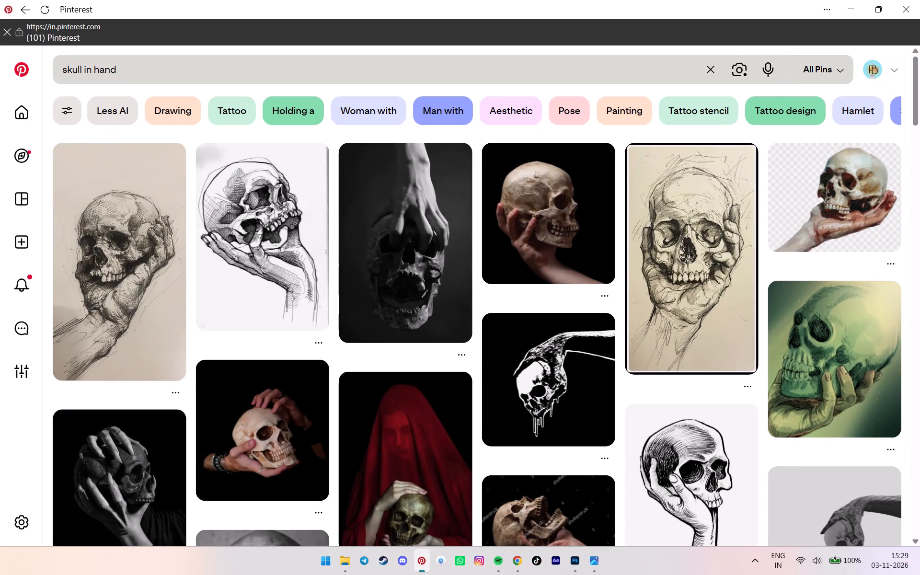
{"action": "left_click", "coordinate": [269, 56]}
{"action": "key", "text": "ctrl+a"}
{"action": "type", "text": "gram"}
{"action": "key", "text": "BackSpace"}
{"action": "type", "text": "ny"}
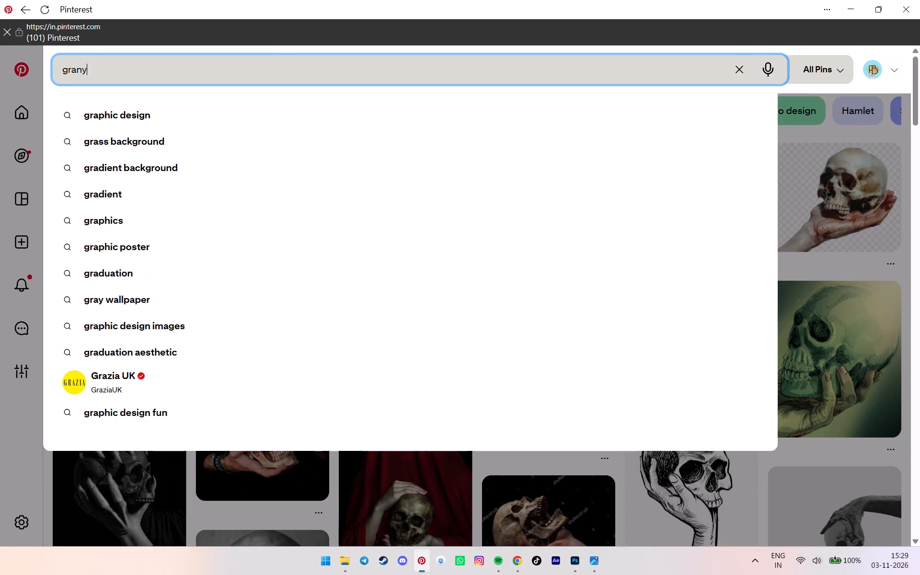
{"action": "key", "text": "space"}
{"action": "type", "text": "backg"}
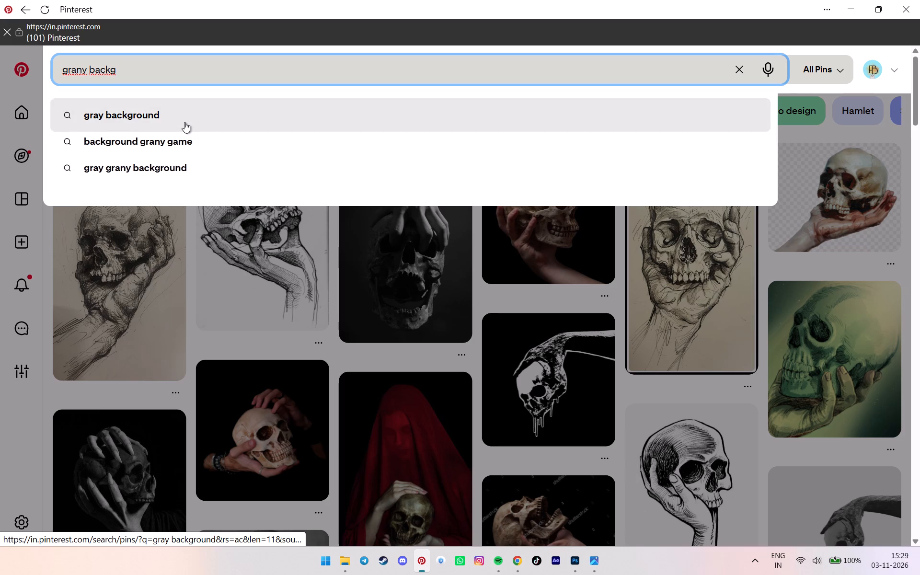
{"action": "key", "text": "BackSpace"}
{"action": "key", "text": "BackSpace"}
{"action": "key", "text": "BackSpace"}
{"action": "key", "text": "BackSpace"}
{"action": "key", "text": "g"}
{"action": "key", "text": "Return"}
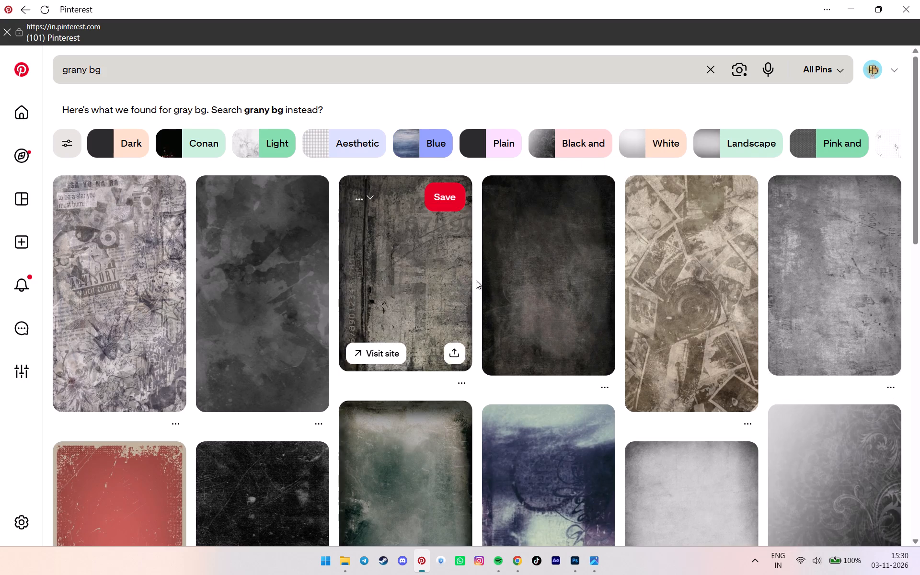
Browse the "grany bg" results for a gray or dark grunge texture suited to the poster's background.
{"action": "scroll", "coordinate": [476, 280], "scroll_direction": "down", "scroll_amount": 1}
{"action": "scroll", "coordinate": [551, 277], "scroll_direction": "up", "scroll_amount": 1}
{"action": "scroll", "coordinate": [547, 279], "scroll_direction": "down", "scroll_amount": 3}
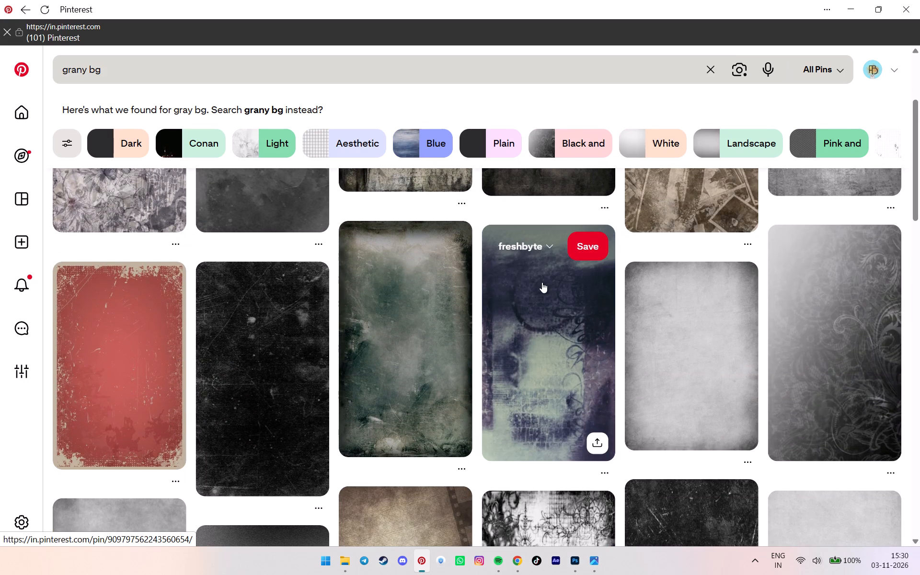
{"action": "scroll", "coordinate": [518, 379], "scroll_direction": "down", "scroll_amount": 4}
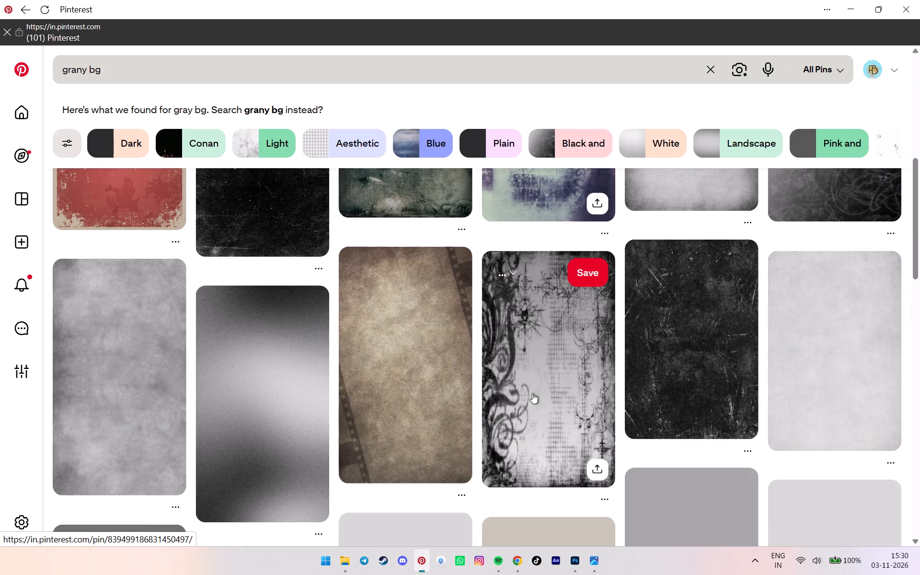
{"action": "scroll", "coordinate": [522, 390], "scroll_direction": "up", "scroll_amount": 4}
{"action": "scroll", "coordinate": [606, 372], "scroll_direction": "down", "scroll_amount": 4}
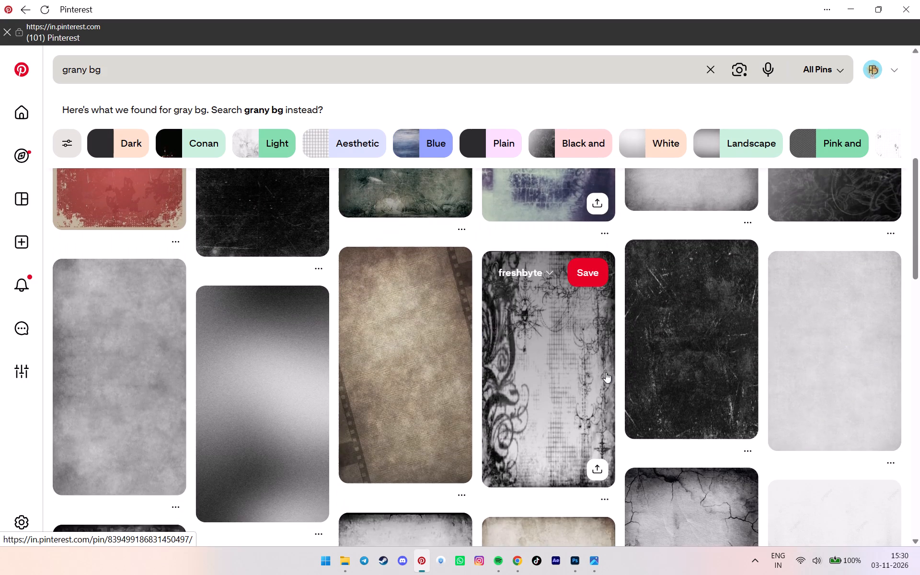
{"action": "scroll", "coordinate": [506, 381], "scroll_direction": "down", "scroll_amount": 11}
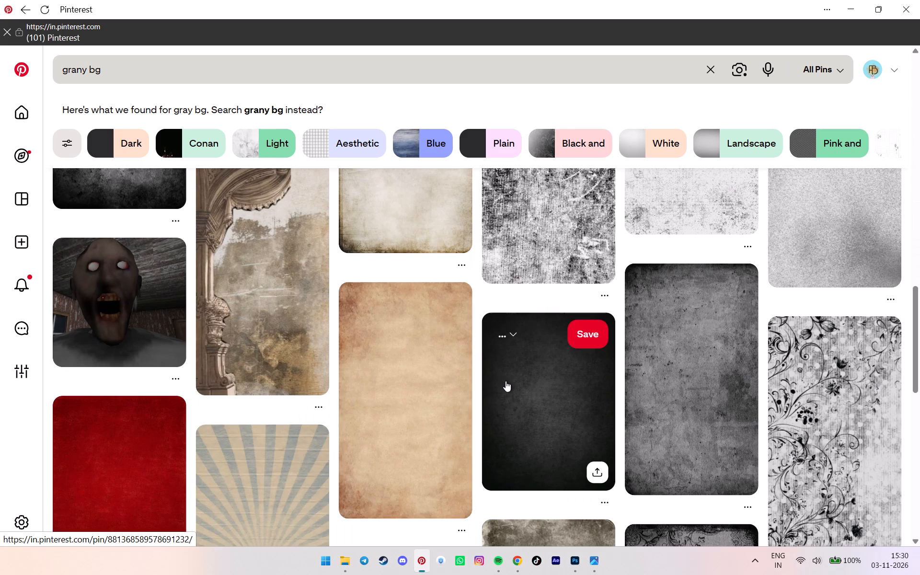
{"action": "scroll", "coordinate": [506, 381], "scroll_direction": "up", "scroll_amount": 7}
{"action": "scroll", "coordinate": [506, 381], "scroll_direction": "down", "scroll_amount": 7}
{"action": "scroll", "coordinate": [506, 381], "scroll_direction": "up", "scroll_amount": 7}
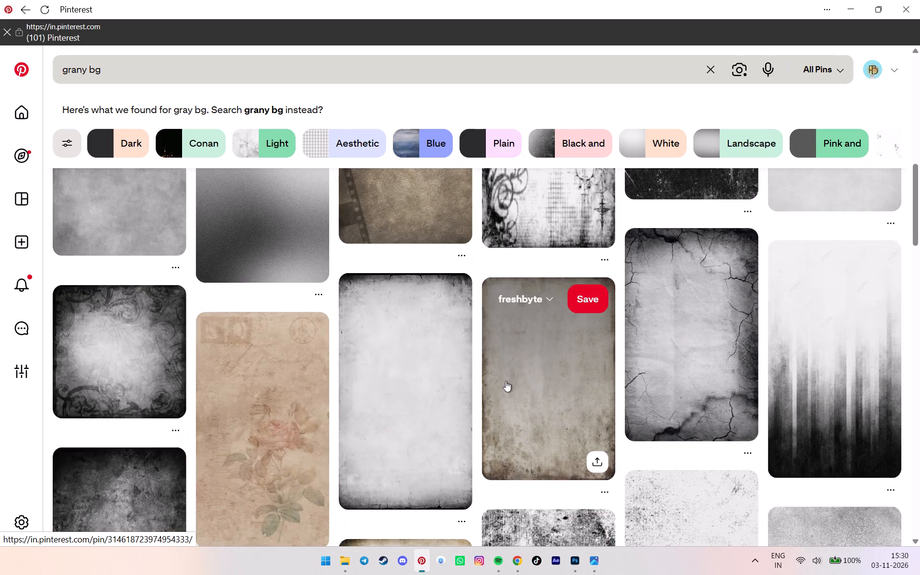
{"action": "scroll", "coordinate": [506, 381], "scroll_direction": "up", "scroll_amount": 3}
{"action": "scroll", "coordinate": [506, 381], "scroll_direction": "down", "scroll_amount": 4}
{"action": "scroll", "coordinate": [506, 381], "scroll_direction": "up", "scroll_amount": 2}
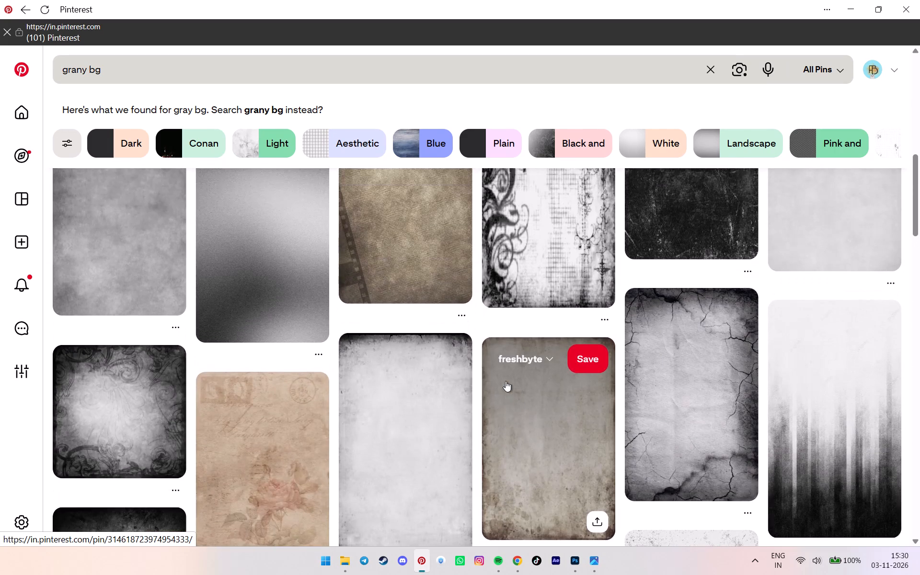
{"action": "scroll", "coordinate": [506, 381], "scroll_direction": "down", "scroll_amount": 13}
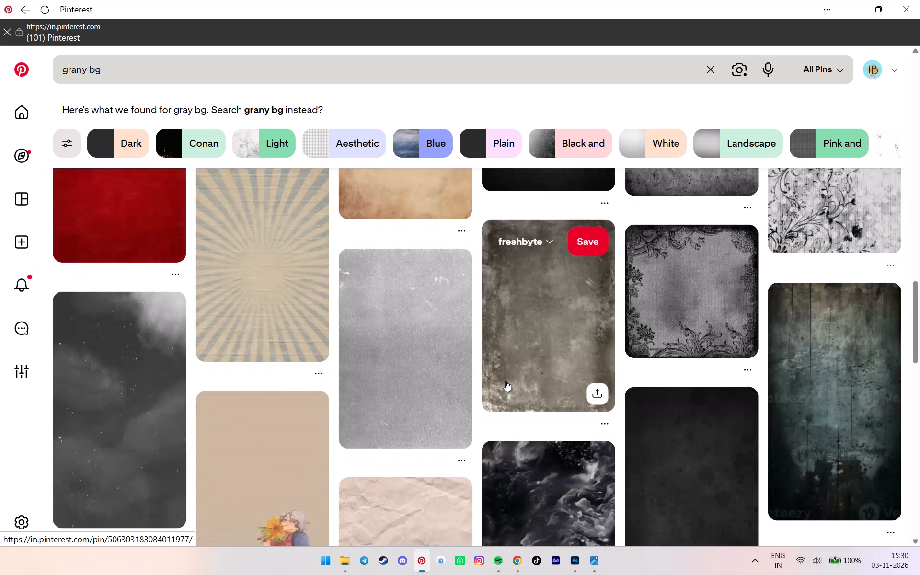
{"action": "scroll", "coordinate": [506, 381], "scroll_direction": "up", "scroll_amount": 3}
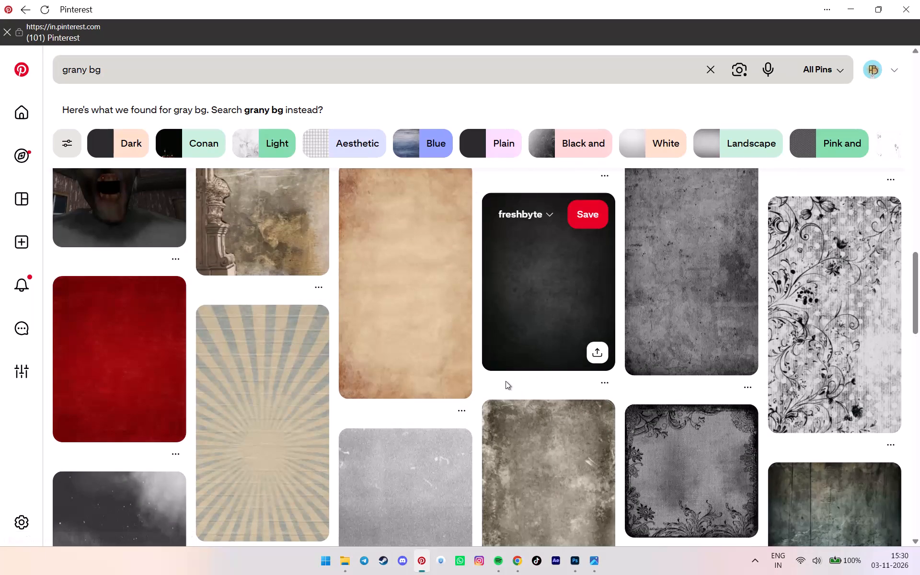
{"action": "scroll", "coordinate": [506, 381], "scroll_direction": "down", "scroll_amount": 14}
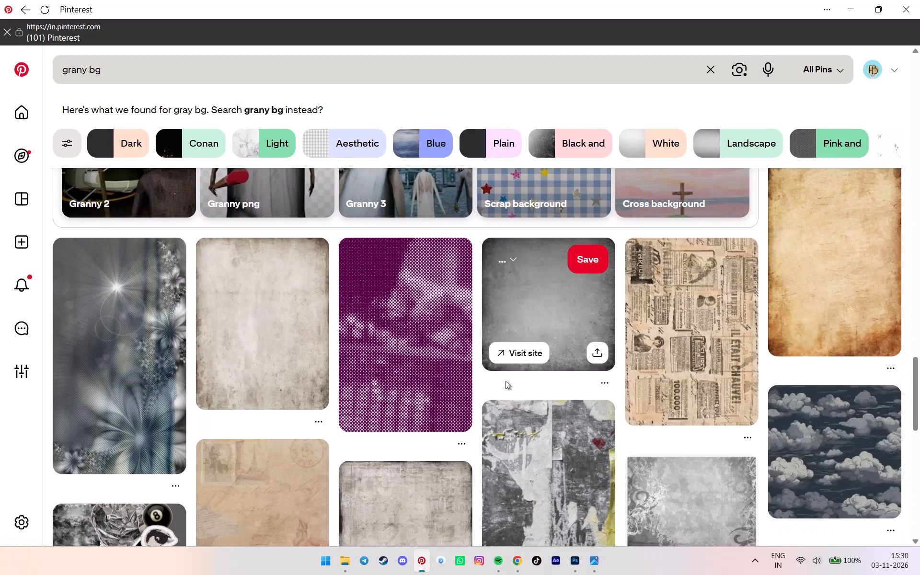
{"action": "scroll", "coordinate": [376, 339], "scroll_direction": "down", "scroll_amount": 1}
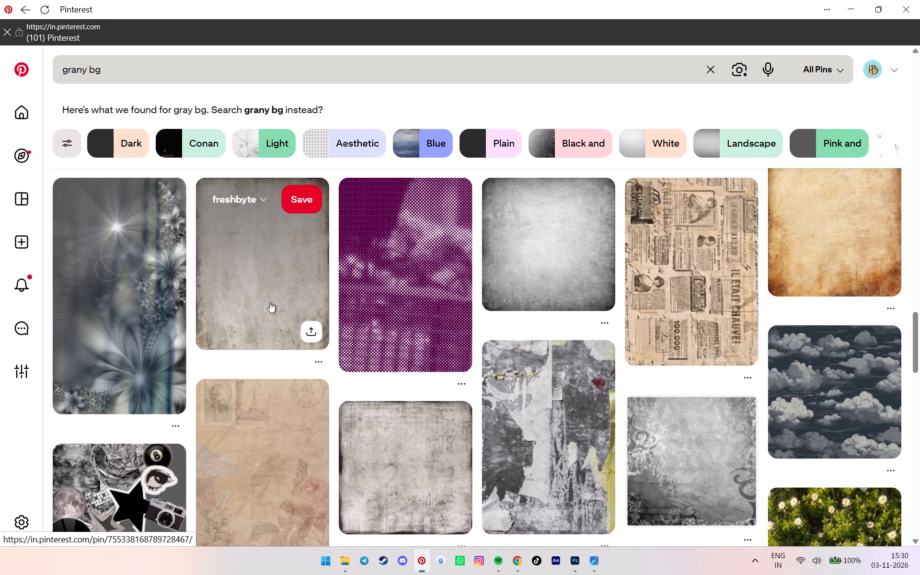
{"action": "scroll", "coordinate": [512, 346], "scroll_direction": "down", "scroll_amount": 5}
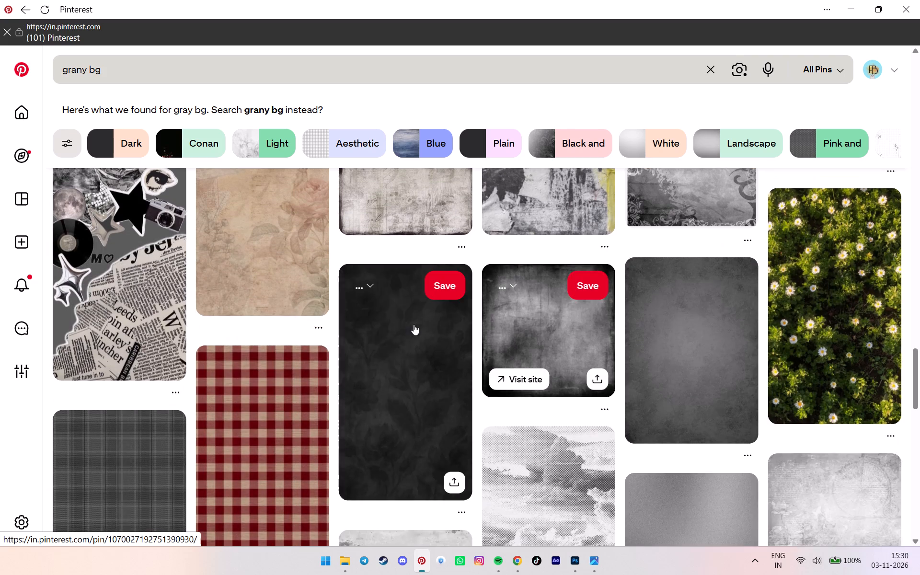
{"action": "scroll", "coordinate": [416, 324], "scroll_direction": "up", "scroll_amount": 2}
{"action": "scroll", "coordinate": [416, 324], "scroll_direction": "down", "scroll_amount": 11}
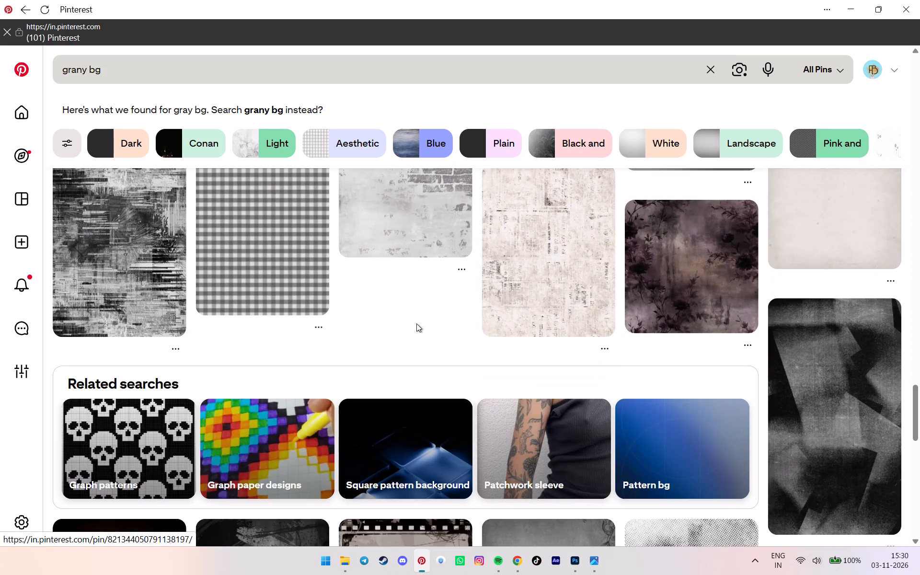
{"action": "scroll", "coordinate": [416, 323], "scroll_direction": "up", "scroll_amount": 4}
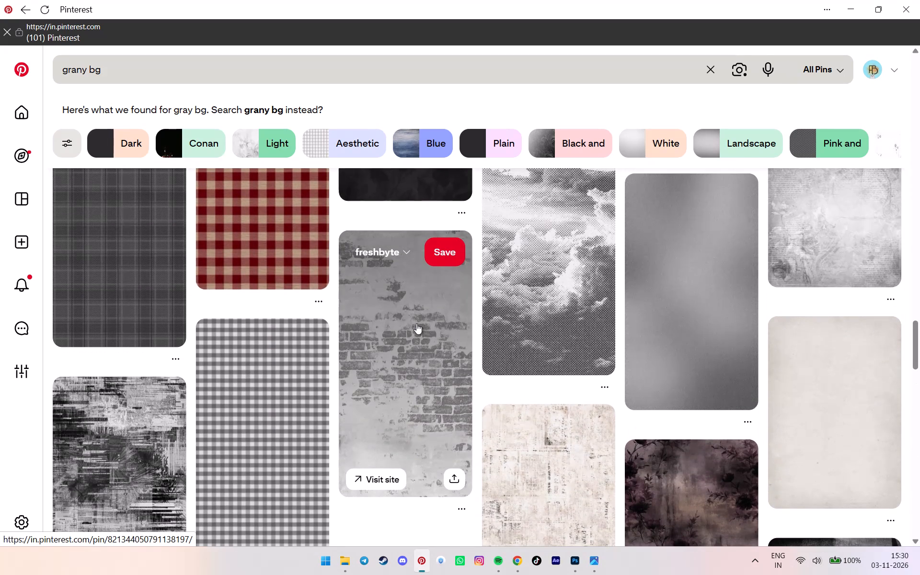
{"action": "scroll", "coordinate": [416, 323], "scroll_direction": "up", "scroll_amount": 6}
{"action": "scroll", "coordinate": [488, 326], "scroll_direction": "up", "scroll_amount": 13}
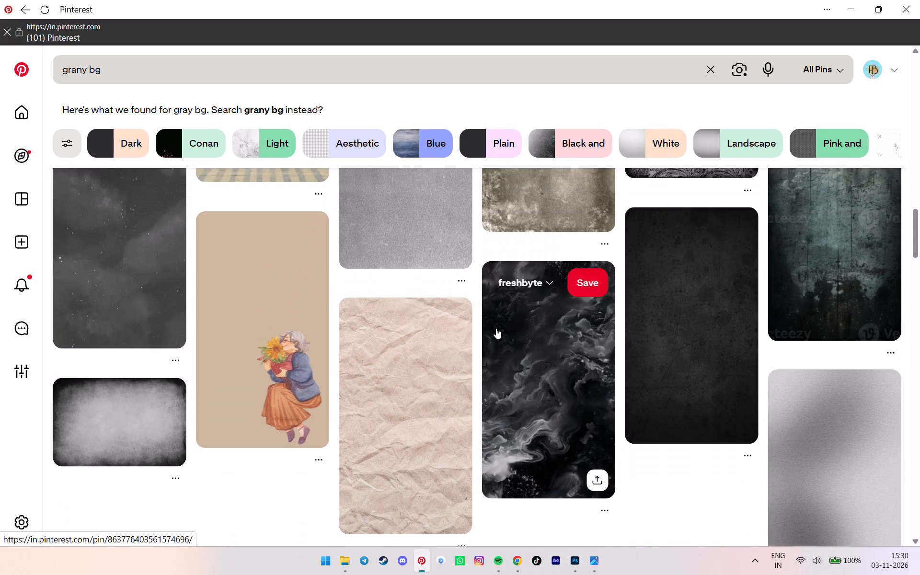
{"action": "scroll", "coordinate": [496, 328], "scroll_direction": "up", "scroll_amount": 5}
{"action": "scroll", "coordinate": [496, 328], "scroll_direction": "down", "scroll_amount": 4}
Open the gray 35mm film grain pin, look through its related textures, and check them against the SOLITUDE reference poster, download (11).jpg.
{"action": "left_click", "coordinate": [426, 261]}
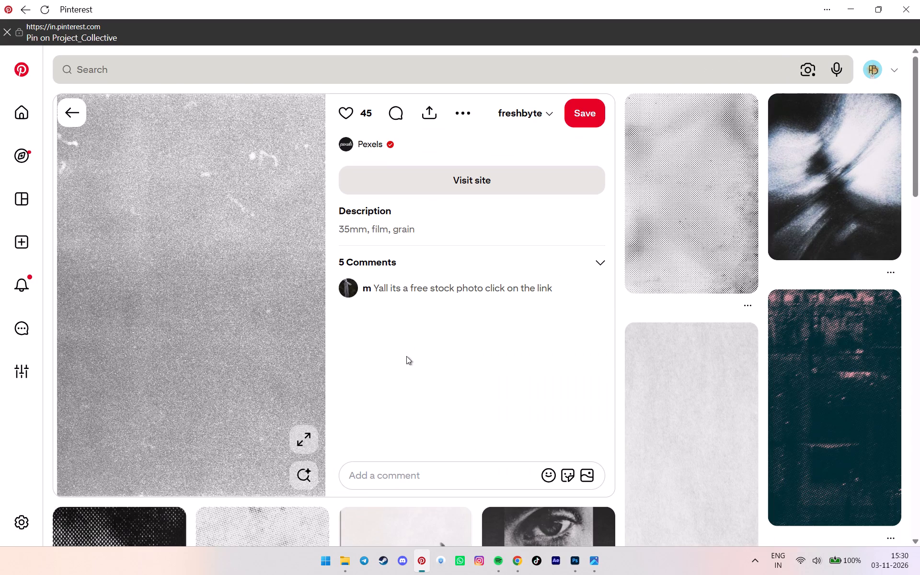
{"action": "scroll", "coordinate": [406, 356], "scroll_direction": "down", "scroll_amount": 4}
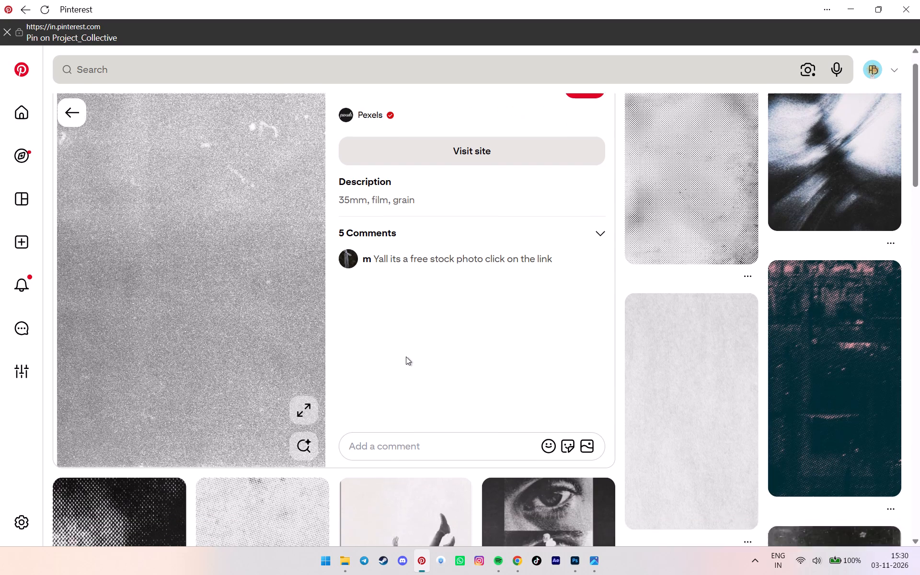
{"action": "left_click", "coordinate": [345, 563]}
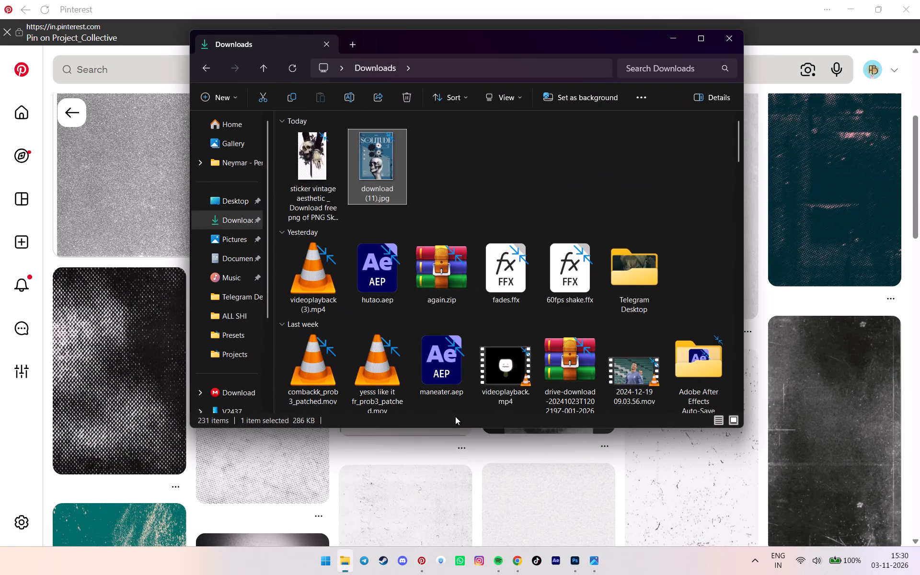
{"action": "left_click", "coordinate": [410, 160]}
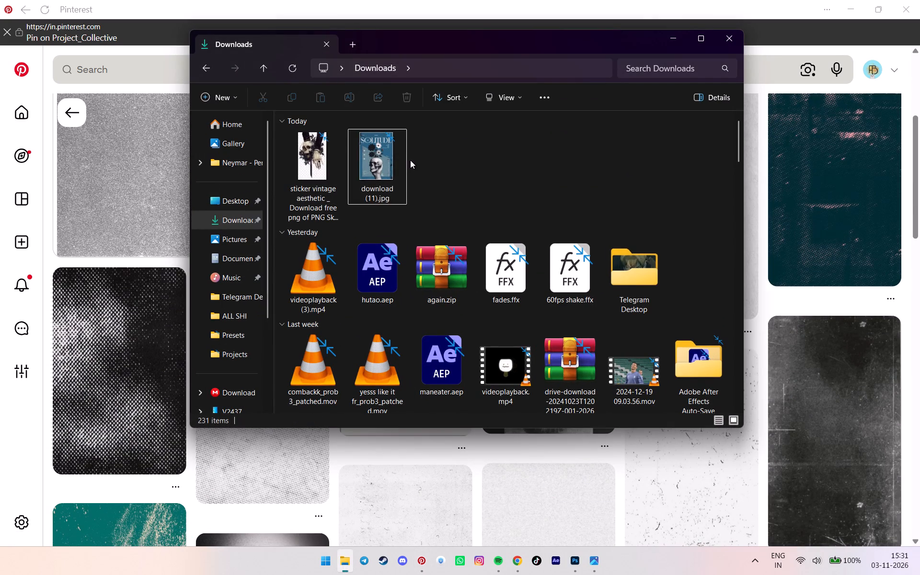
{"action": "left_click", "coordinate": [675, 35]}
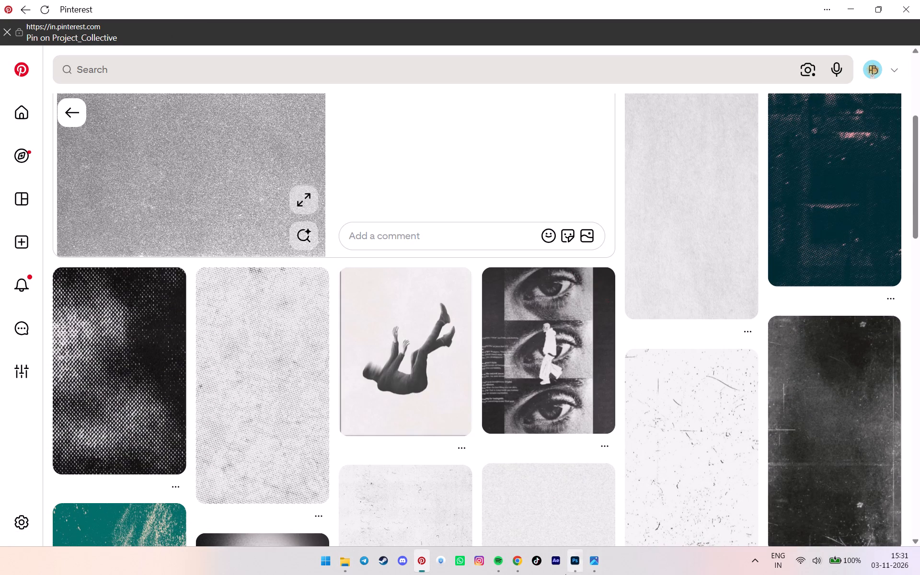
{"action": "left_click", "coordinate": [585, 565]}
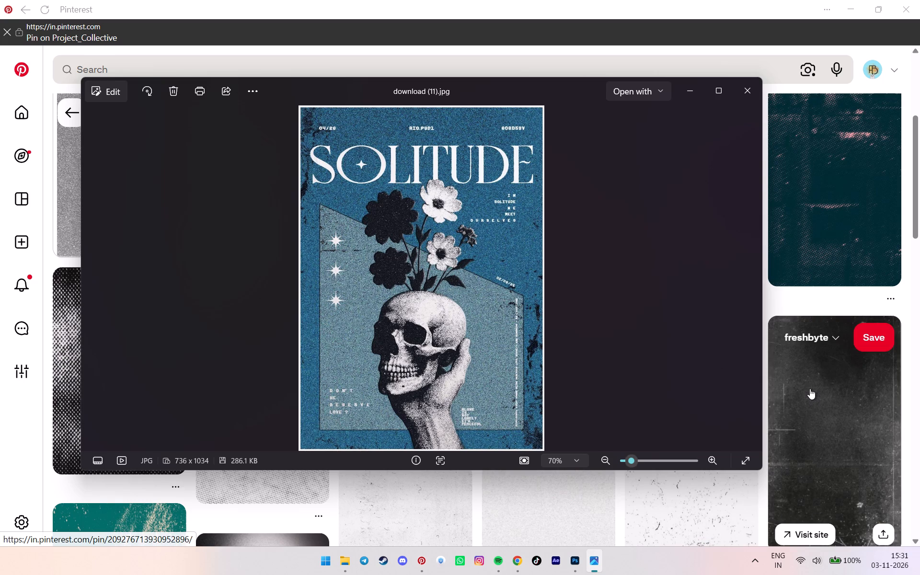
Open the dark scratched texture pin "Vinko Visuals - Brand curator" among the related pins and download its image.
{"action": "left_click", "coordinate": [810, 389]}
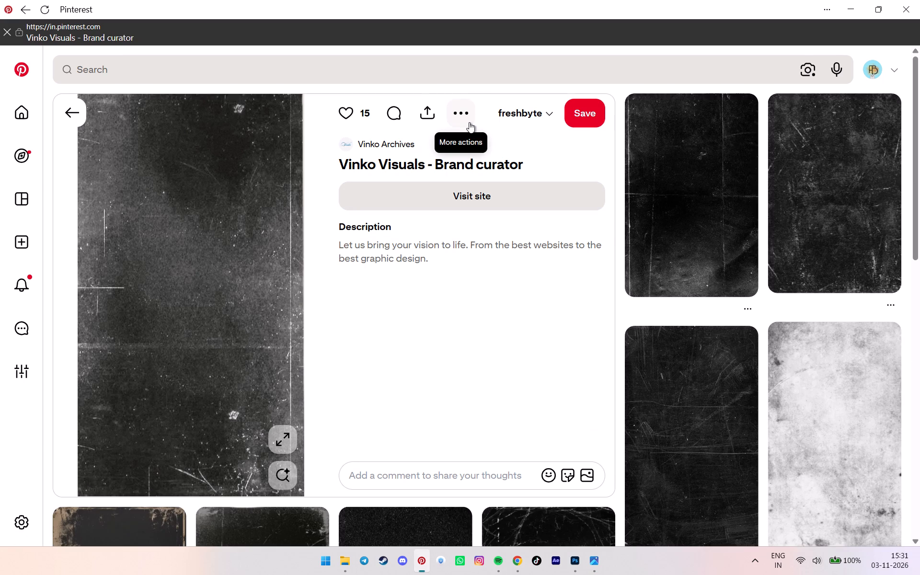
{"action": "scroll", "coordinate": [475, 130], "scroll_direction": "down", "scroll_amount": 3}
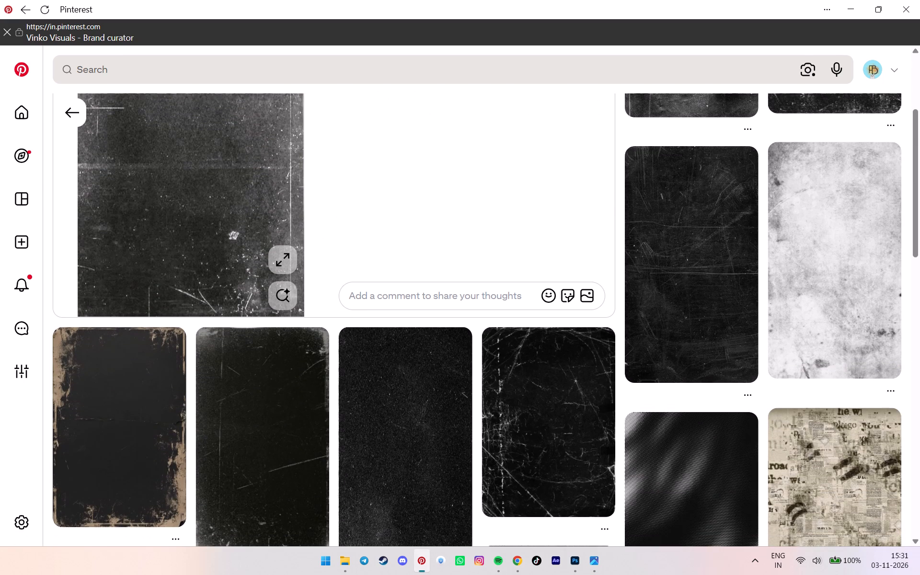
{"action": "scroll", "coordinate": [472, 278], "scroll_direction": "up", "scroll_amount": 6}
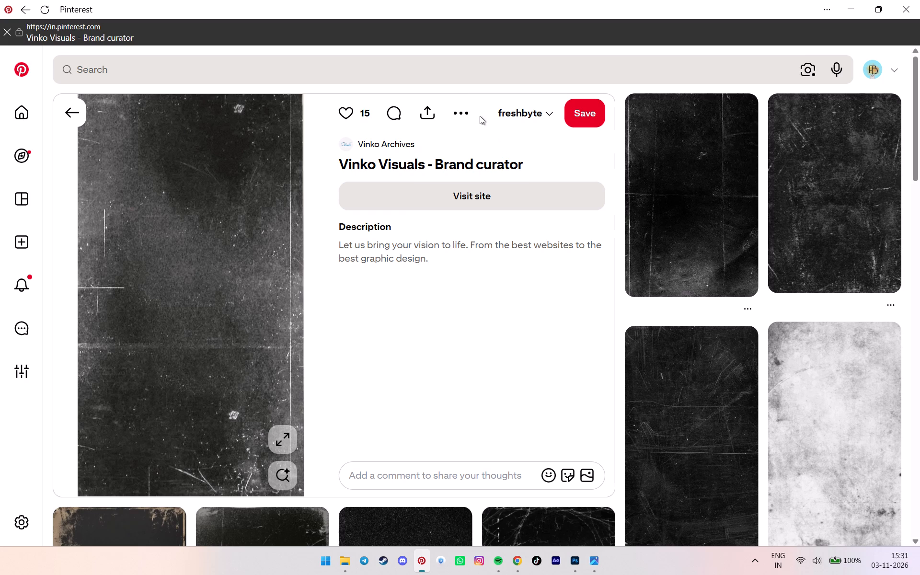
{"action": "left_click", "coordinate": [480, 116]}
{"action": "left_click", "coordinate": [466, 114]}
{"action": "left_click", "coordinate": [469, 147]}
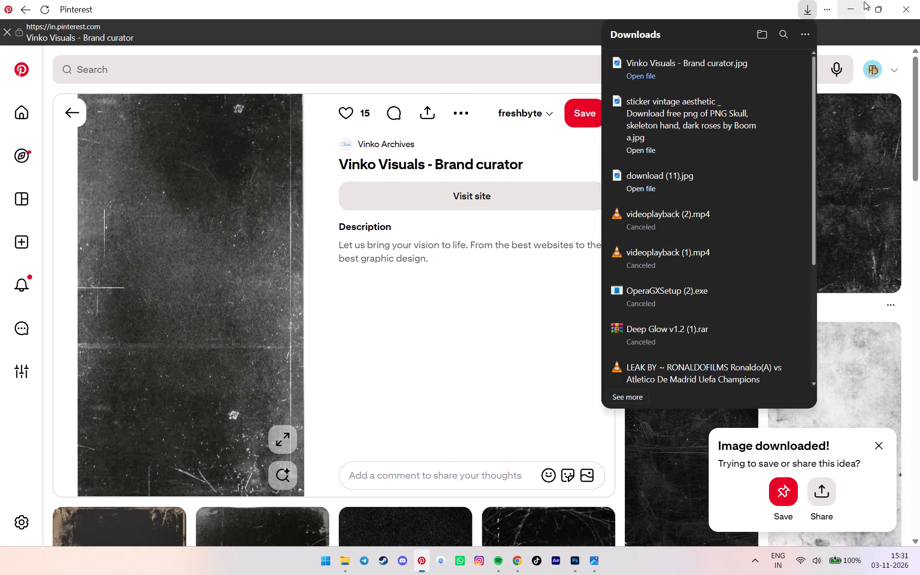
Minimize Pinterest and the poster viewer, and open download (11).jpg from the Downloads folder as a separate document in Photoshop.
{"action": "left_click", "coordinate": [850, 6]}
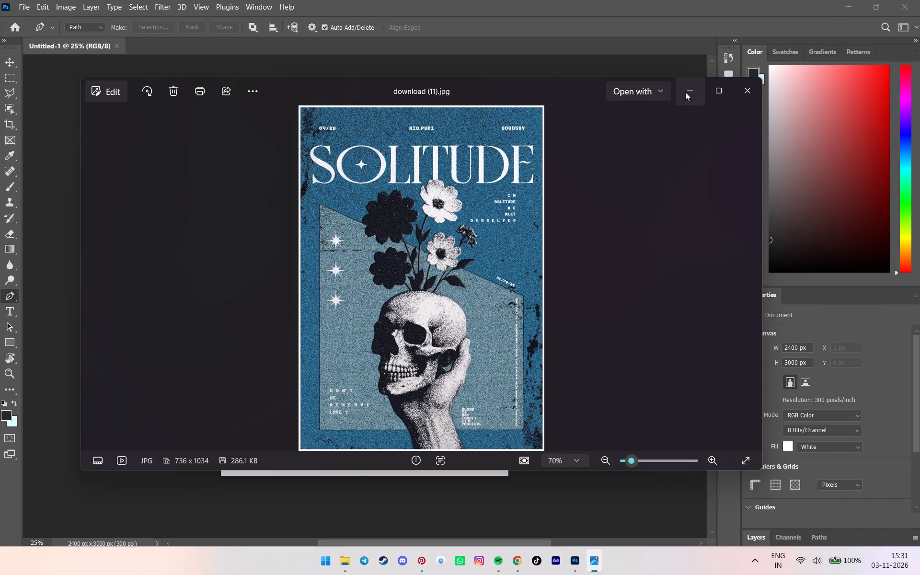
{"action": "left_click", "coordinate": [417, 92]}
{"action": "left_click", "coordinate": [692, 91]}
{"action": "left_click", "coordinate": [353, 564]}
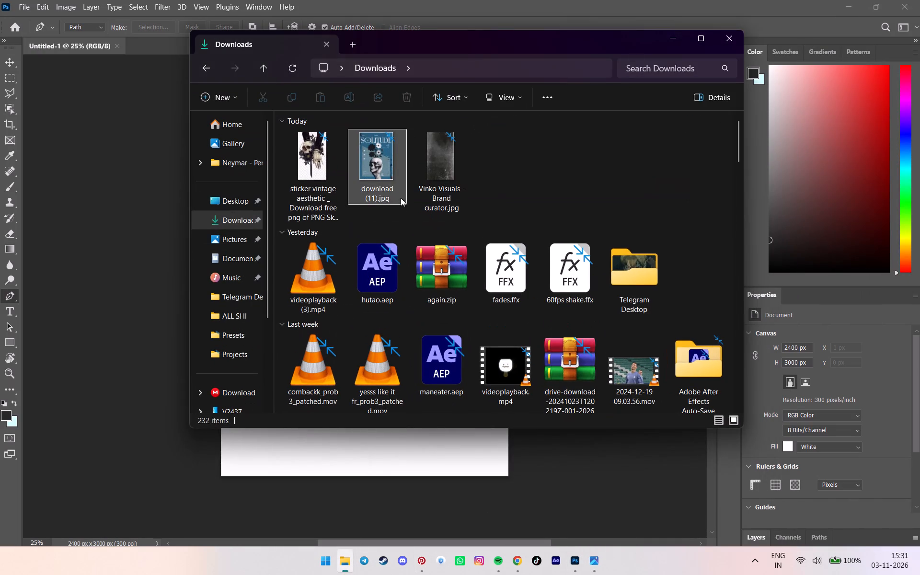
{"action": "left_click_drag", "start_coordinate": [398, 163], "coordinate": [381, 168]}
{"action": "left_click_drag", "start_coordinate": [382, 166], "coordinate": [366, 156]}
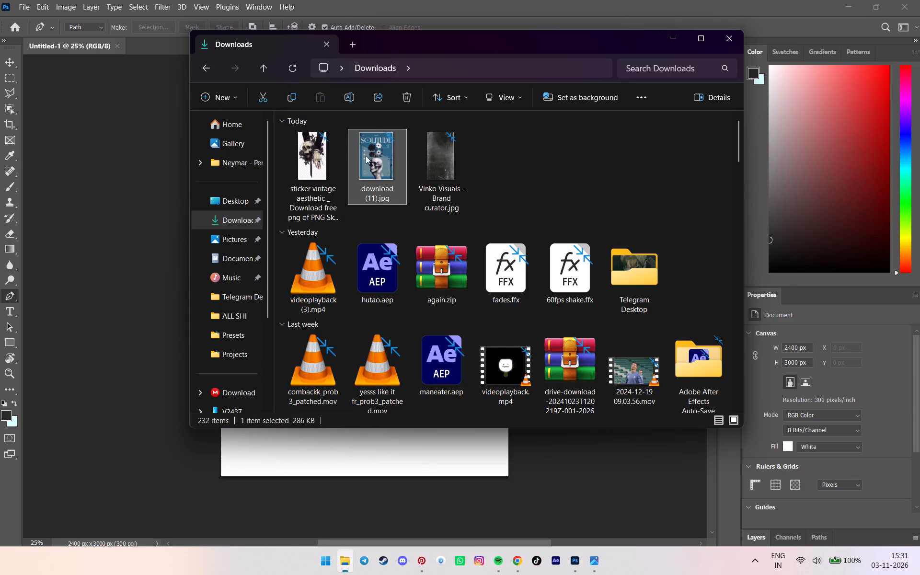
{"action": "left_click_drag", "start_coordinate": [366, 156], "coordinate": [169, 46]}
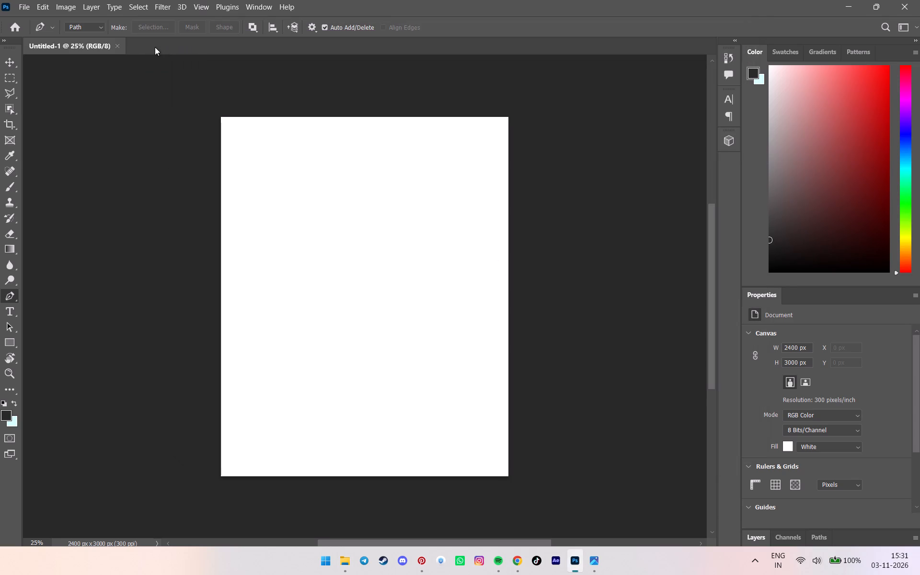
{"action": "left_click_drag", "start_coordinate": [210, 52], "coordinate": [177, 50]}
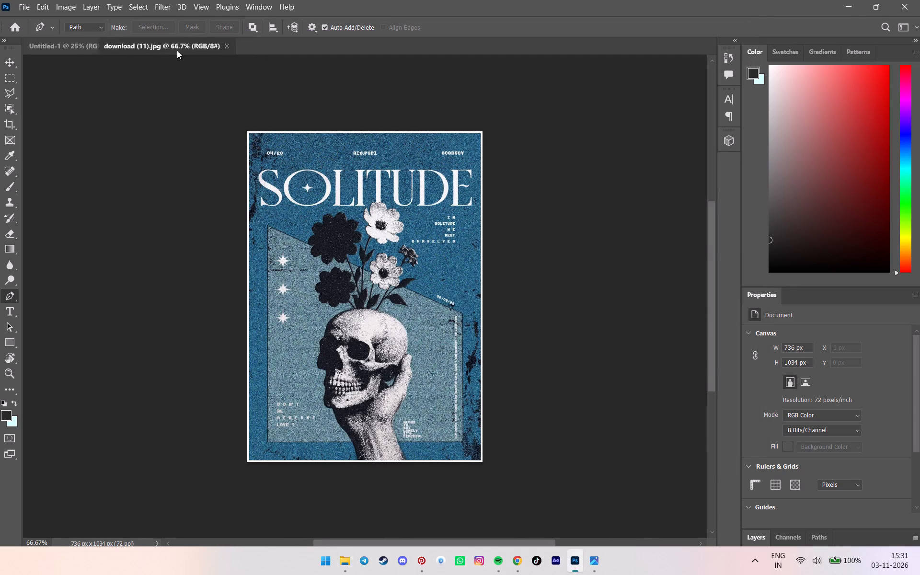
Float the download (11).jpg document in its own window along the left side of the blank Untitled-1 canvas.
{"action": "left_click_drag", "start_coordinate": [177, 50], "coordinate": [95, 60]}
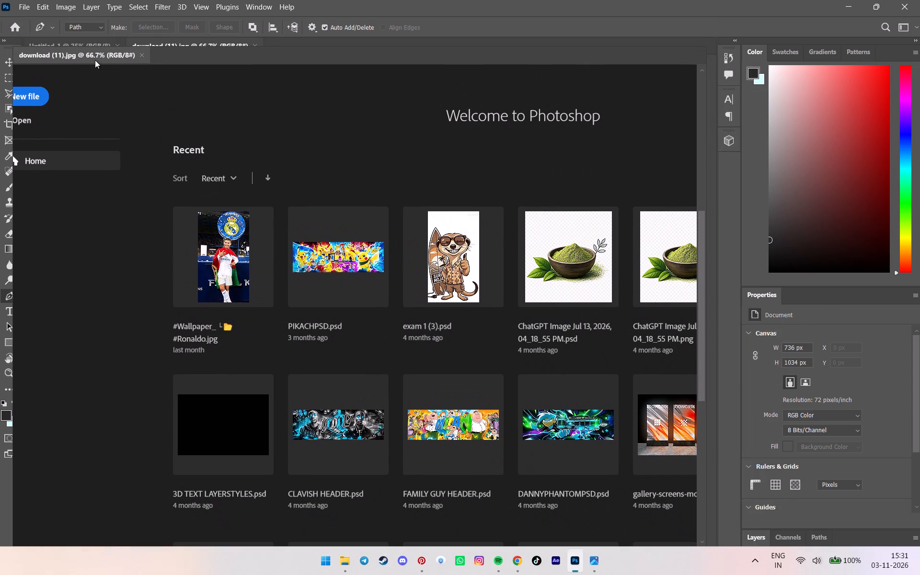
{"action": "left_click_drag", "start_coordinate": [95, 60], "coordinate": [69, 44]}
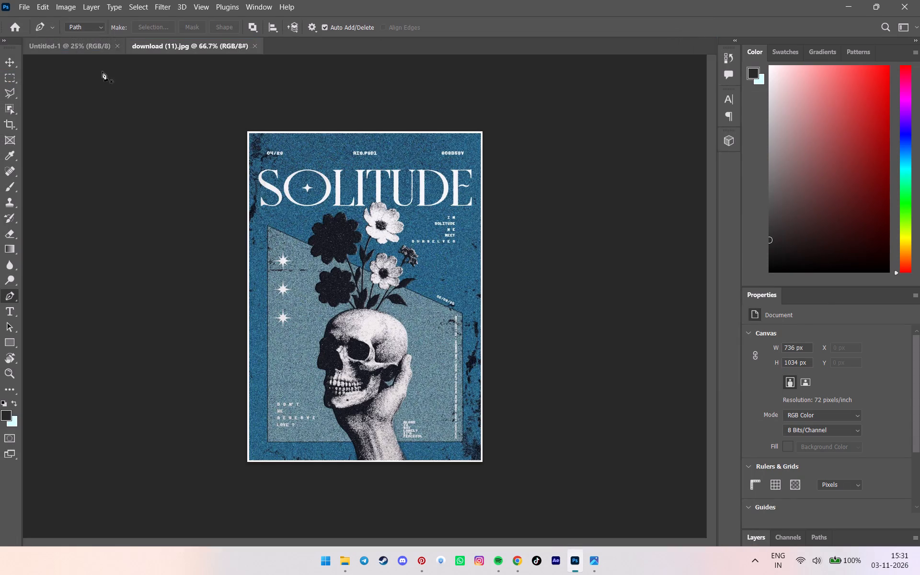
{"action": "left_click", "coordinate": [98, 48]}
{"action": "left_click_drag", "start_coordinate": [174, 50], "coordinate": [161, 185]}
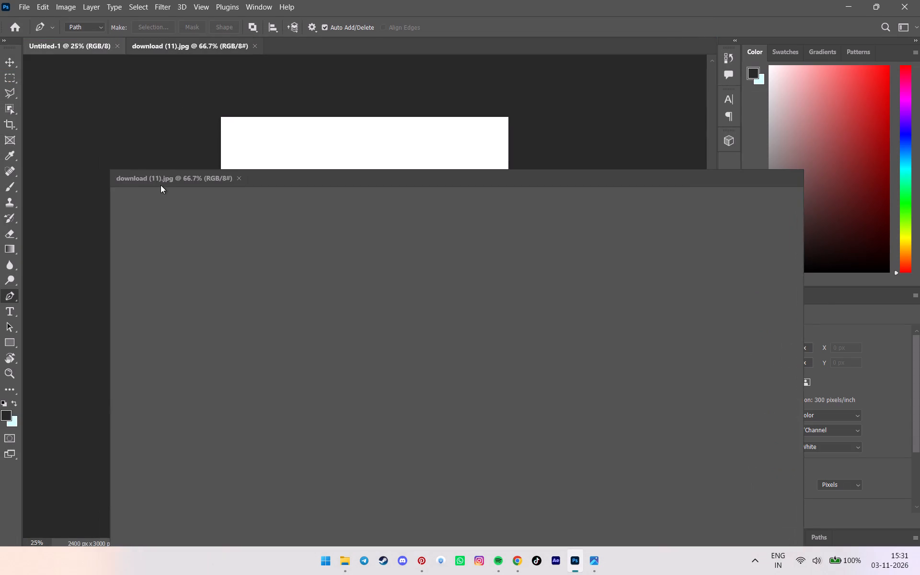
{"action": "left_click_drag", "start_coordinate": [161, 185], "coordinate": [151, 159]}
{"action": "left_click_drag", "start_coordinate": [236, 155], "coordinate": [163, 129]}
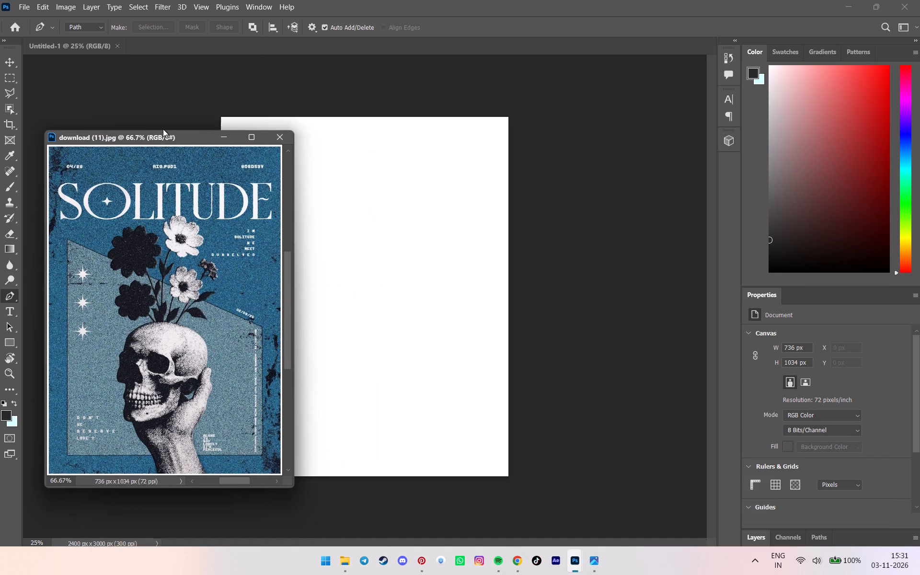
{"action": "left_click_drag", "start_coordinate": [163, 129], "coordinate": [154, 127]}
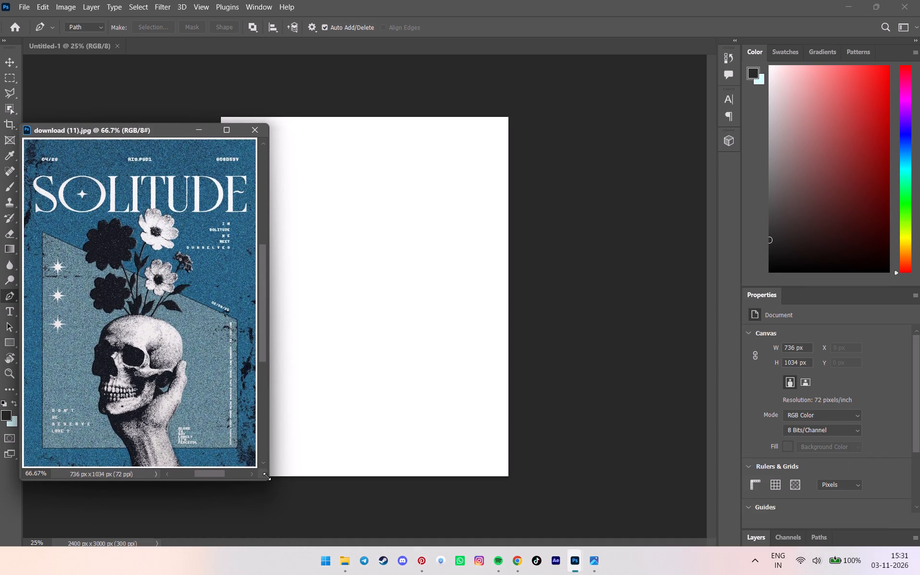
Shrink the floating download (11).jpg reference window and shift the blank Untitled-1 canvas clear of it.
{"action": "left_click_drag", "start_coordinate": [268, 478], "coordinate": [213, 419]}
{"action": "key", "text": "space"}
{"action": "key", "text": "space"}
{"action": "key", "text": "space"}
{"action": "key", "text": "space"}
{"action": "key", "text": "space"}
{"action": "key", "text": "space"}
{"action": "key", "text": "space"}
{"action": "left_click_drag", "start_coordinate": [304, 167], "coordinate": [336, 165]}
{"action": "key", "text": "space"}
{"action": "key", "text": "space"}
{"action": "key", "text": "space"}
{"action": "key", "text": "space"}
{"action": "key", "text": "space"}
{"action": "key", "text": "space"}
{"action": "key", "text": "space"}
{"action": "key", "text": "space"}
{"action": "key", "text": "space"}
{"action": "key", "text": "space"}
{"action": "key", "text": "space"}
{"action": "key", "text": "space"}
{"action": "key", "text": "space"}
{"action": "left_click_drag", "start_coordinate": [334, 165], "coordinate": [434, 167]}
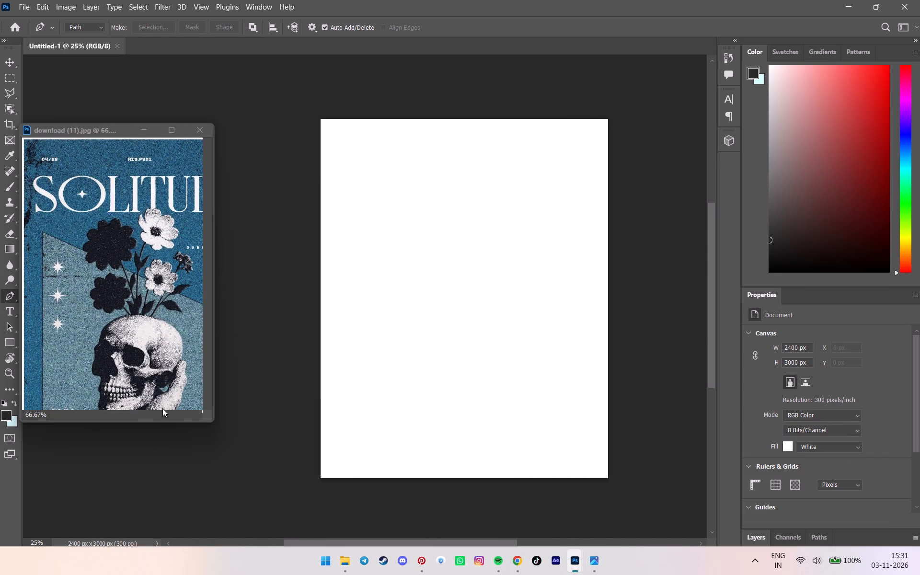
Enlarge the reference window until the whole SOLITUDE poster shows, and raise it beside the top of the blank canvas.
{"action": "left_click_drag", "start_coordinate": [213, 422], "coordinate": [240, 437]}
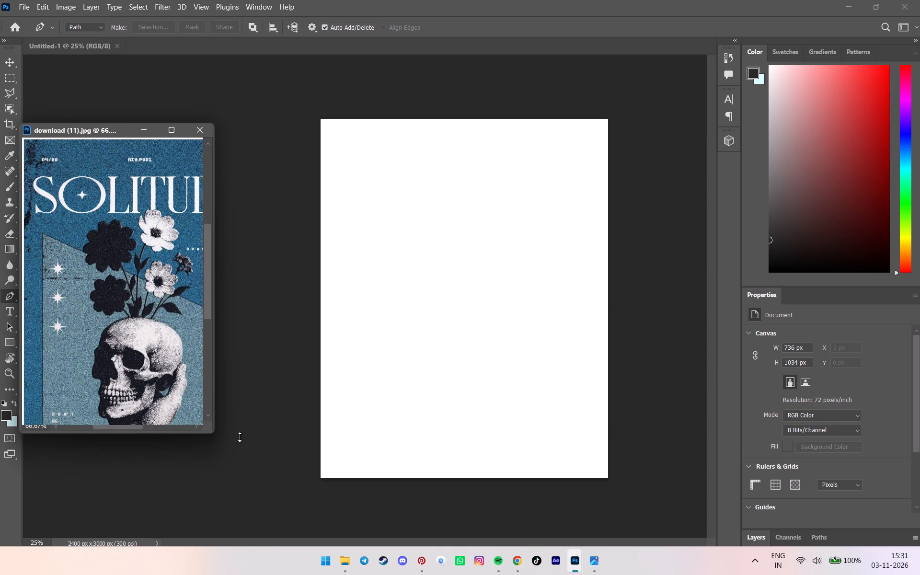
{"action": "left_click_drag", "start_coordinate": [240, 437], "coordinate": [240, 437]}
{"action": "left_click_drag", "start_coordinate": [215, 434], "coordinate": [275, 436]}
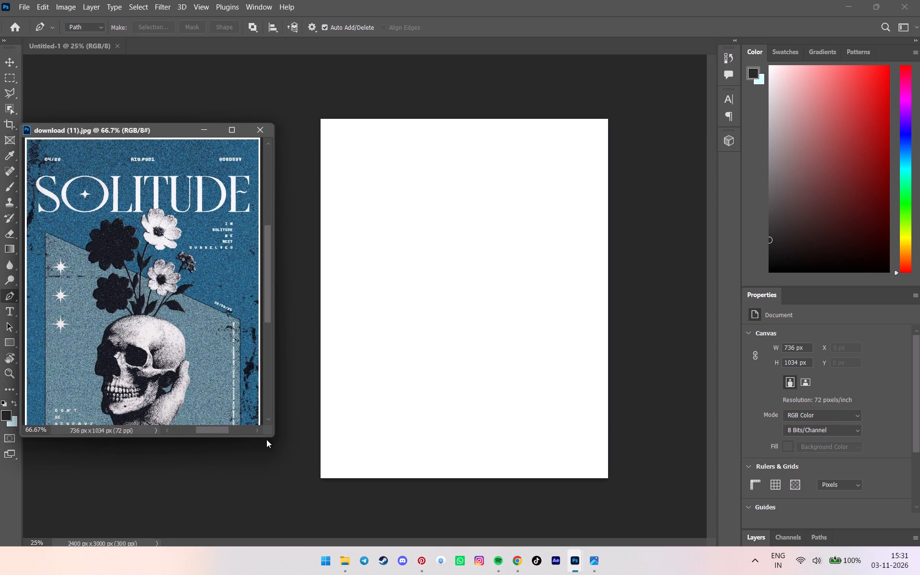
{"action": "left_click_drag", "start_coordinate": [272, 435], "coordinate": [292, 495]}
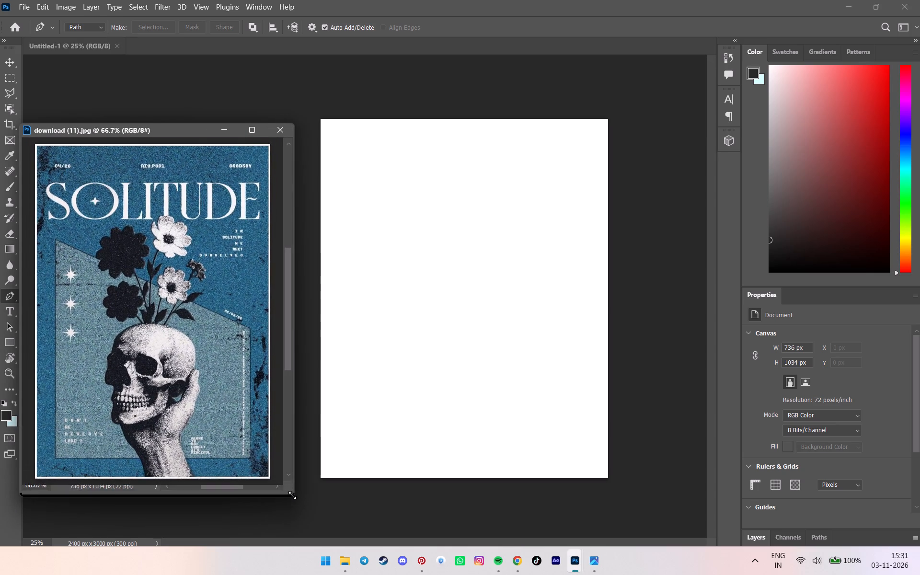
{"action": "left_click_drag", "start_coordinate": [292, 495], "coordinate": [288, 490]}
{"action": "left_click_drag", "start_coordinate": [161, 134], "coordinate": [166, 81]}
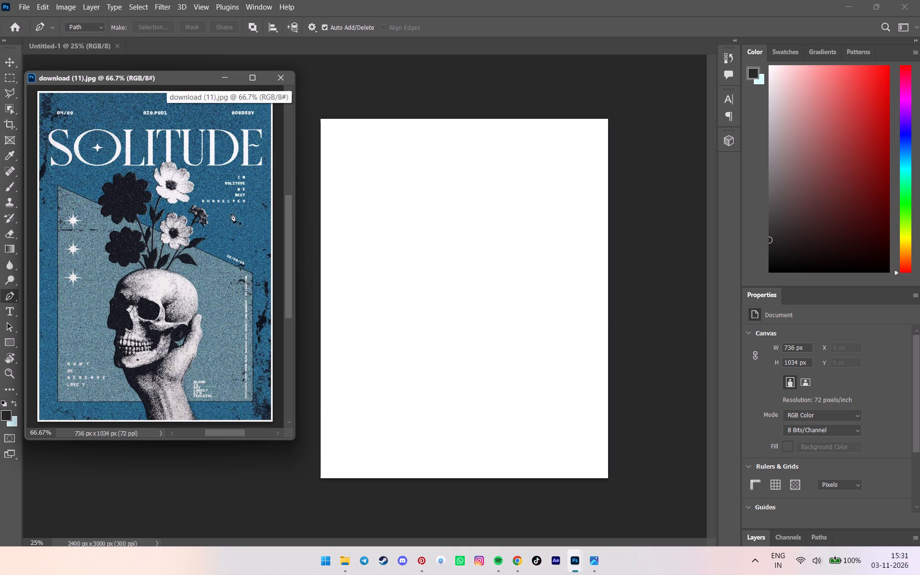
{"action": "scroll", "coordinate": [855, 498], "scroll_direction": "down", "scroll_amount": 7}
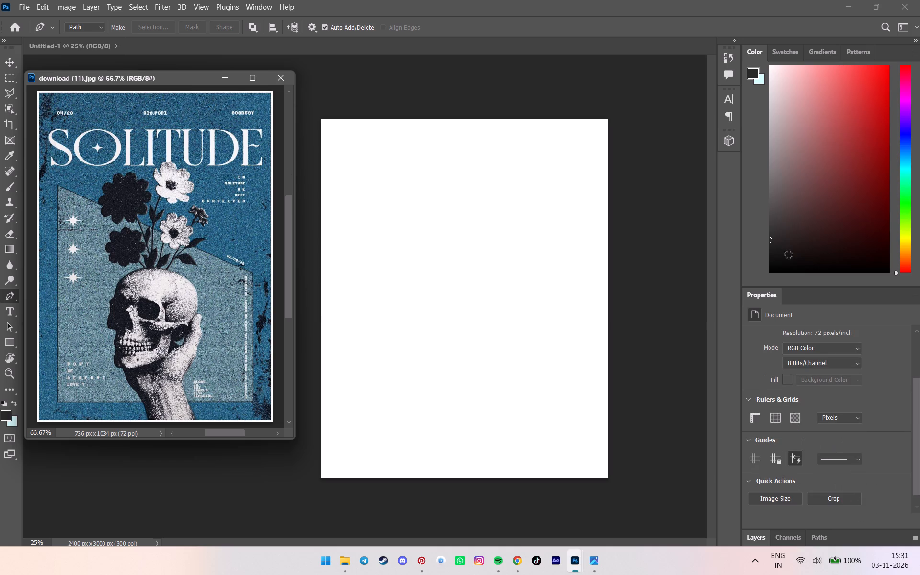
{"action": "scroll", "coordinate": [510, 397], "scroll_direction": "up", "scroll_amount": 3}
{"action": "scroll", "coordinate": [233, 299], "scroll_direction": "down", "scroll_amount": 3}
Place the texture file Vinko Visuals - Brand curator.jpg from the Downloads folder onto the Untitled-1 canvas.
{"action": "left_click", "coordinate": [338, 558]}
{"action": "left_click_drag", "start_coordinate": [317, 176], "coordinate": [356, 173]}
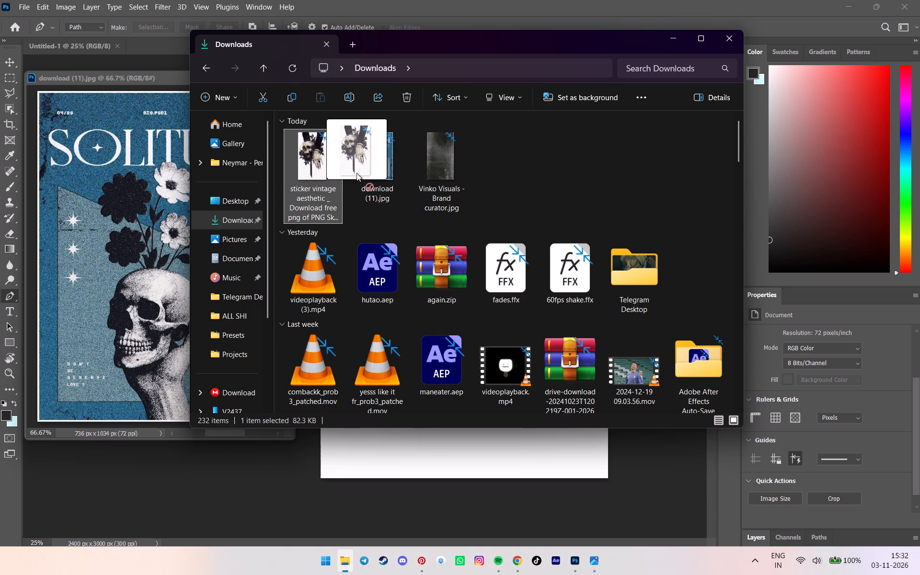
{"action": "left_click_drag", "start_coordinate": [356, 173], "coordinate": [354, 173]}
{"action": "left_click_drag", "start_coordinate": [437, 158], "coordinate": [605, 472]}
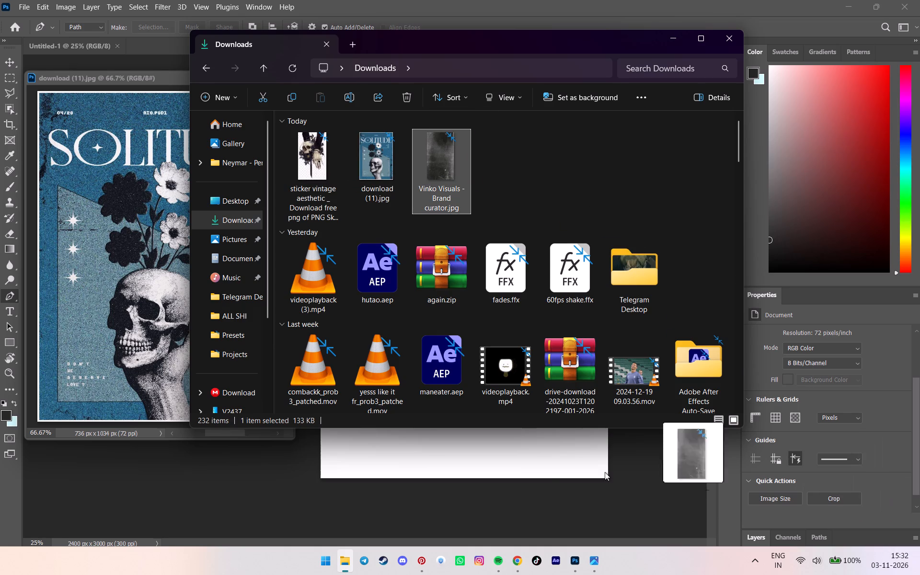
{"action": "left_click_drag", "start_coordinate": [605, 472], "coordinate": [511, 463]}
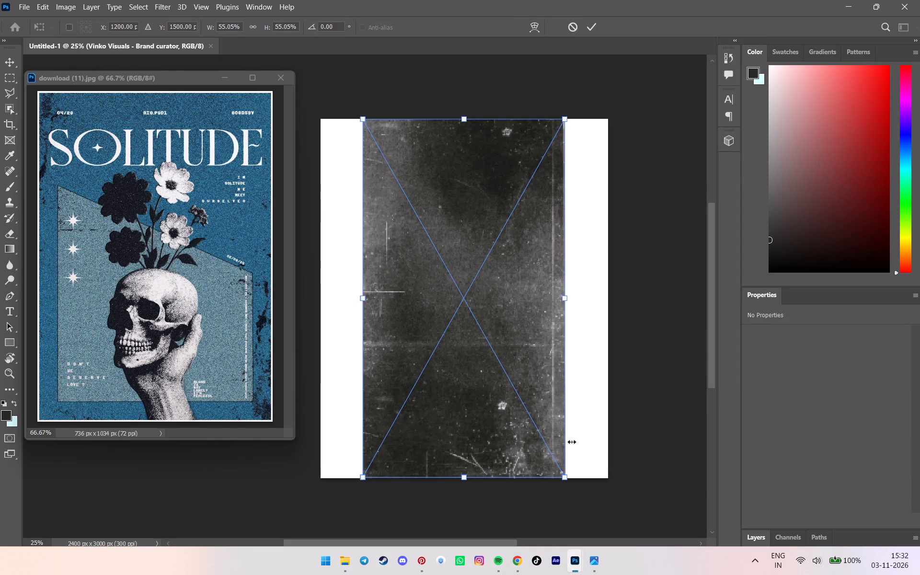
Stretch the placed scratched texture to 2400 px wide and about 3516 px high, extending past the canvas's top and bottom edges.
{"action": "left_click_drag", "start_coordinate": [566, 299], "coordinate": [609, 303]}
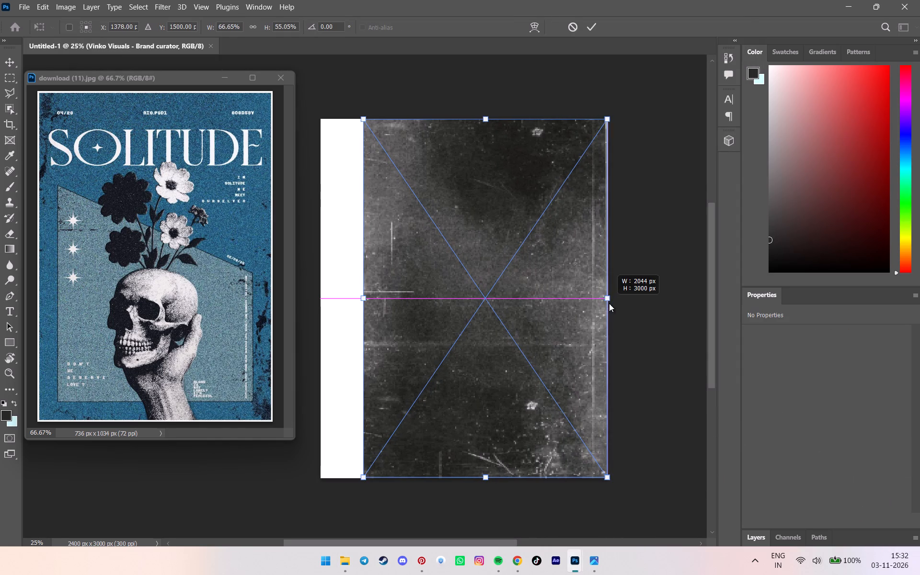
{"action": "left_click_drag", "start_coordinate": [609, 303], "coordinate": [603, 303]}
{"action": "left_click_drag", "start_coordinate": [368, 298], "coordinate": [325, 295]}
{"action": "left_click_drag", "start_coordinate": [604, 301], "coordinate": [608, 301]}
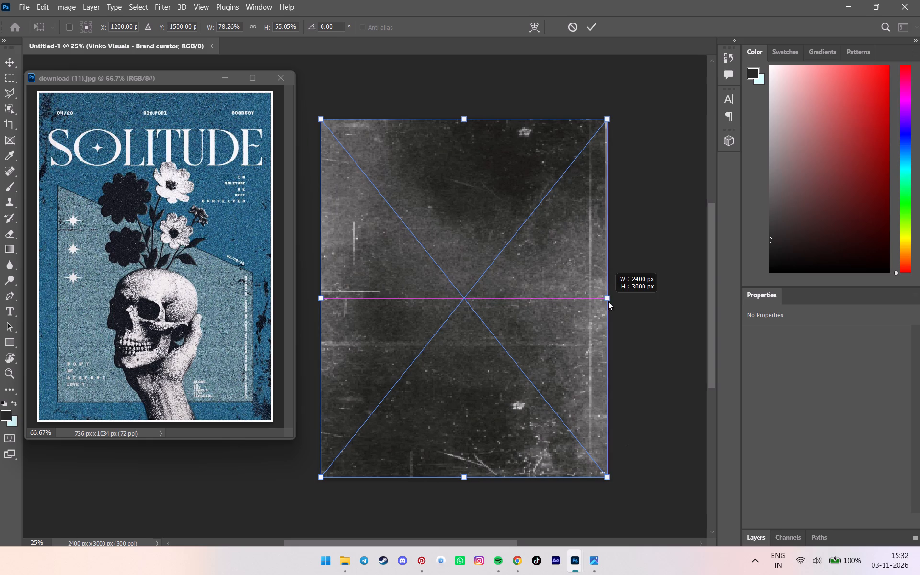
{"action": "left_click_drag", "start_coordinate": [608, 301], "coordinate": [609, 301]}
{"action": "left_click_drag", "start_coordinate": [467, 478], "coordinate": [469, 518]}
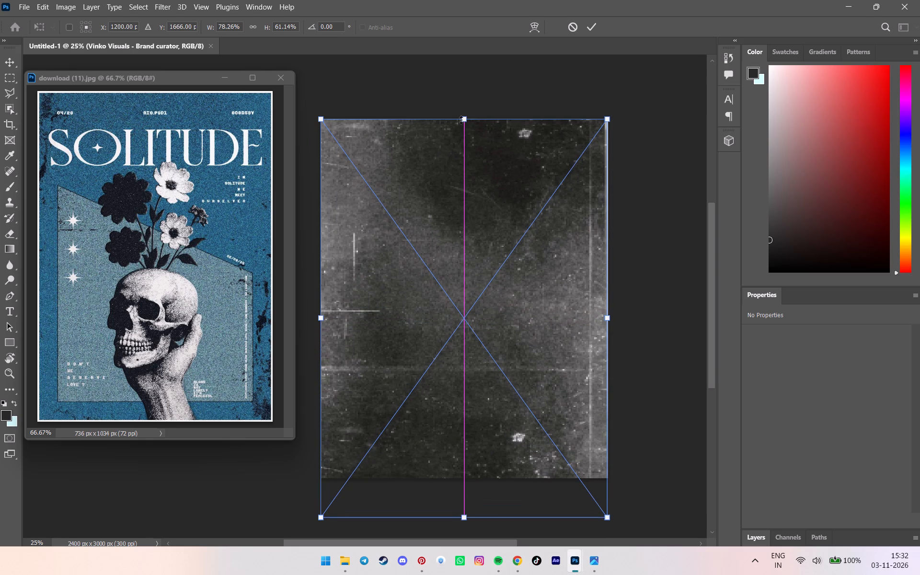
{"action": "left_click_drag", "start_coordinate": [461, 120], "coordinate": [465, 98]}
{"action": "left_click", "coordinate": [642, 193]}
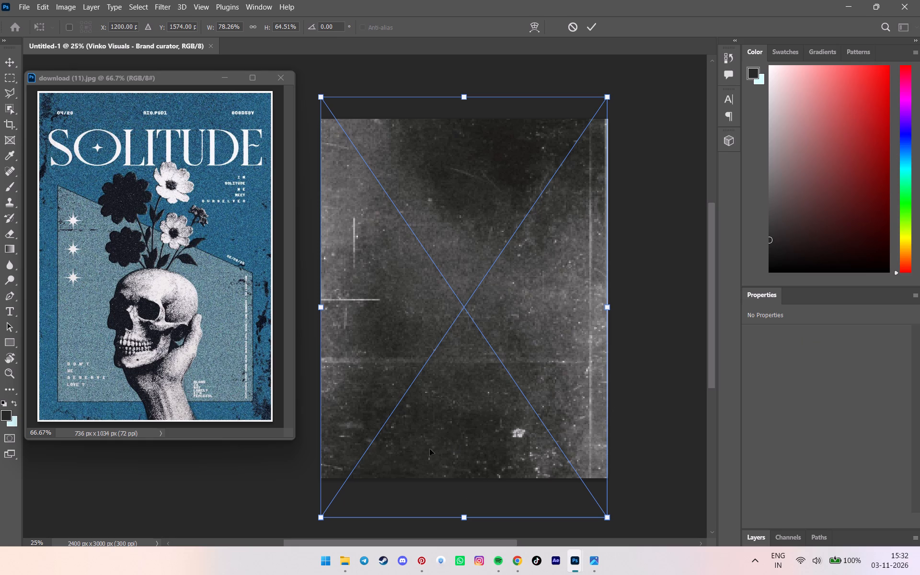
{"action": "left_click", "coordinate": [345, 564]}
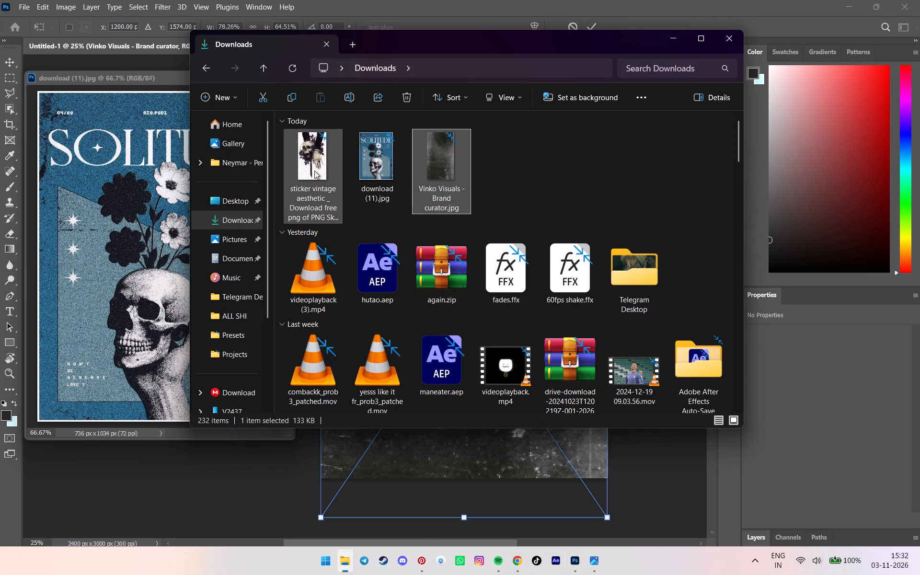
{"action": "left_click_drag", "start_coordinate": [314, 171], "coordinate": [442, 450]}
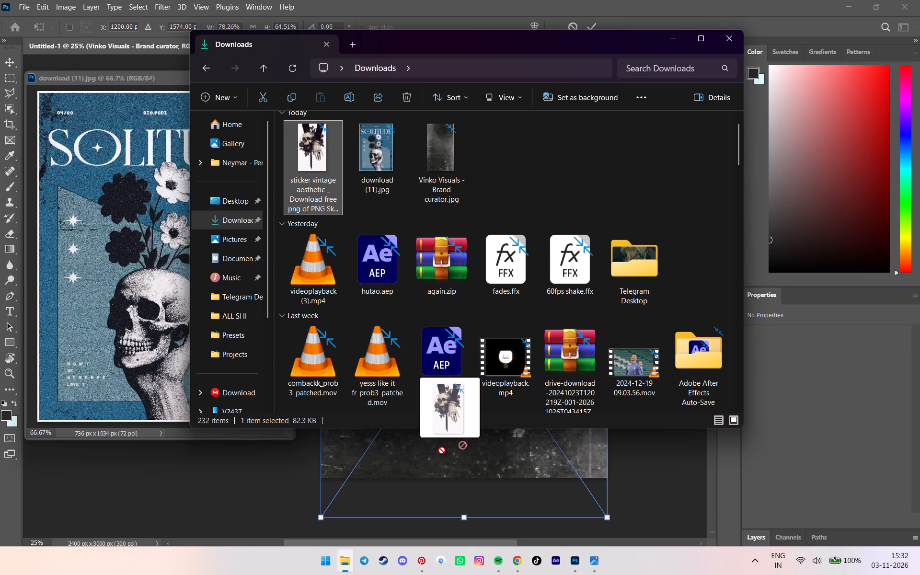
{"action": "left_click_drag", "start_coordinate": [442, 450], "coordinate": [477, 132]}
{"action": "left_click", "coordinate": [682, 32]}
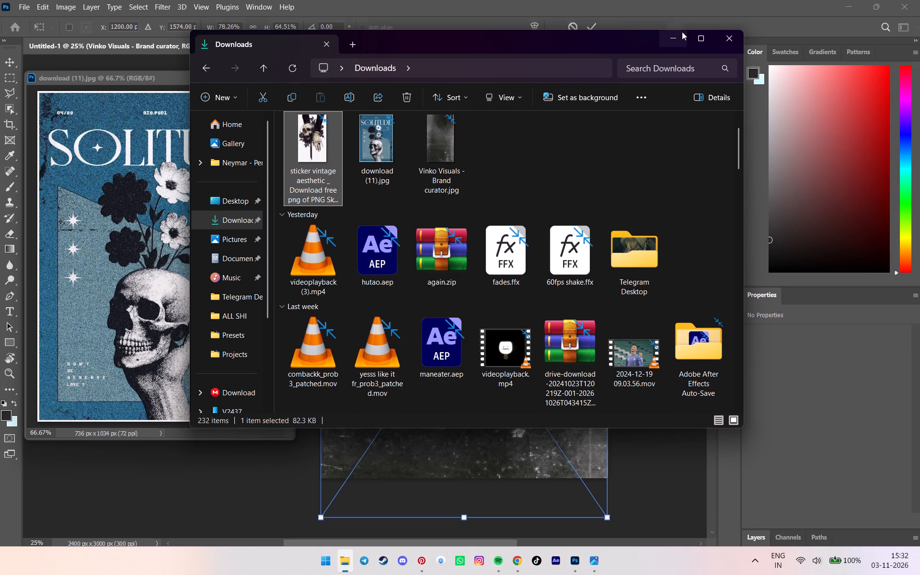
Commit the stretched texture and place the sticker vintage aesthetic skull, skeleton hand and dark roses image from Downloads over it.
{"action": "left_click", "coordinate": [587, 26]}
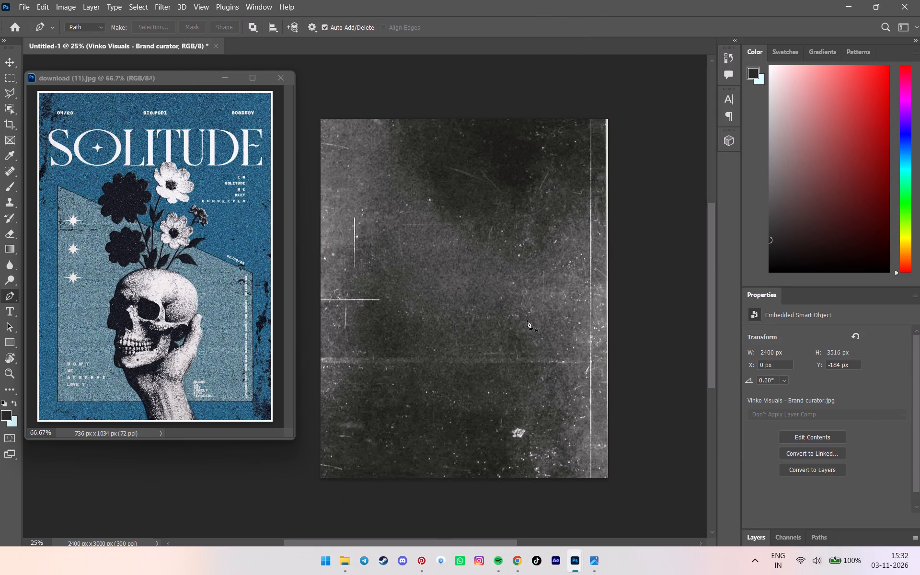
{"action": "left_click", "coordinate": [339, 561]}
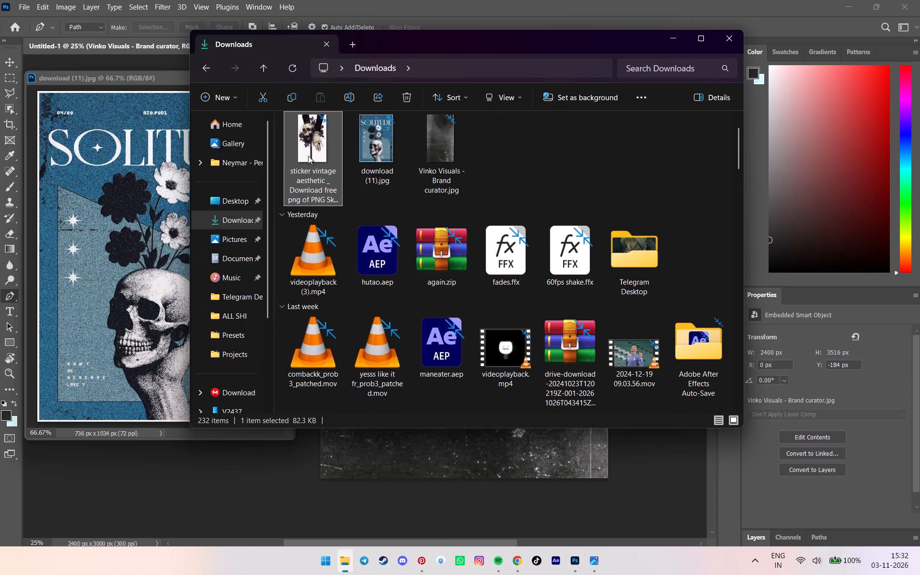
{"action": "left_click_drag", "start_coordinate": [498, 36], "coordinate": [258, 58]}
{"action": "left_click_drag", "start_coordinate": [75, 171], "coordinate": [486, 305]}
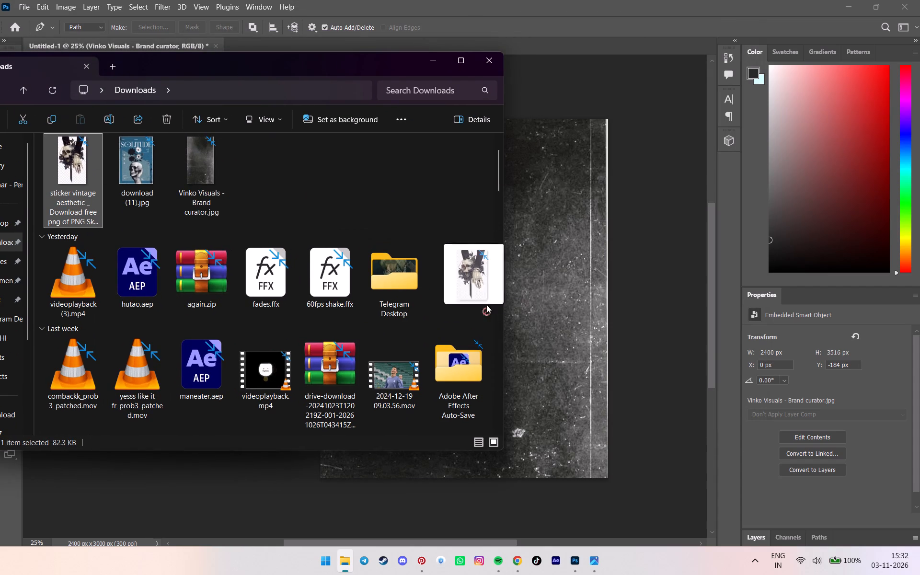
{"action": "left_click_drag", "start_coordinate": [486, 305], "coordinate": [526, 317]}
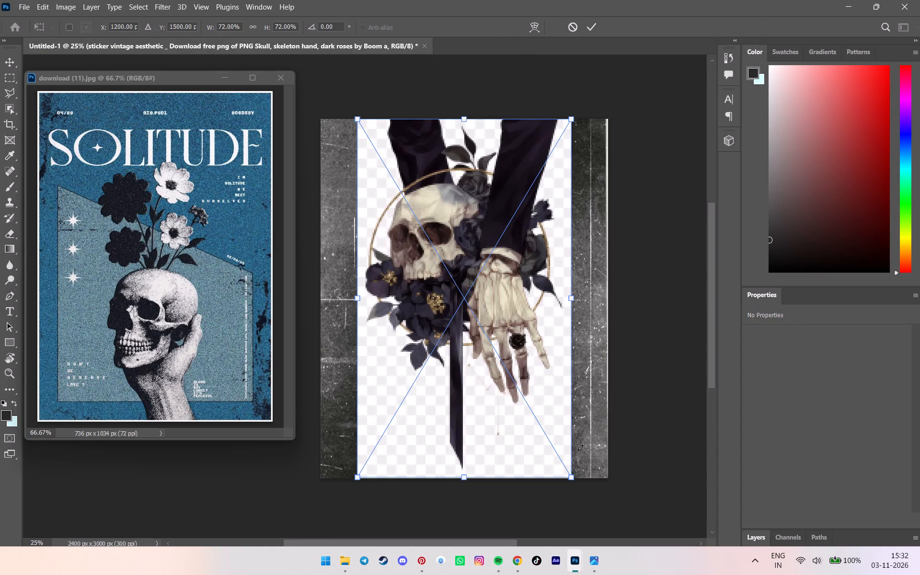
{"action": "left_click", "coordinate": [139, 6]}
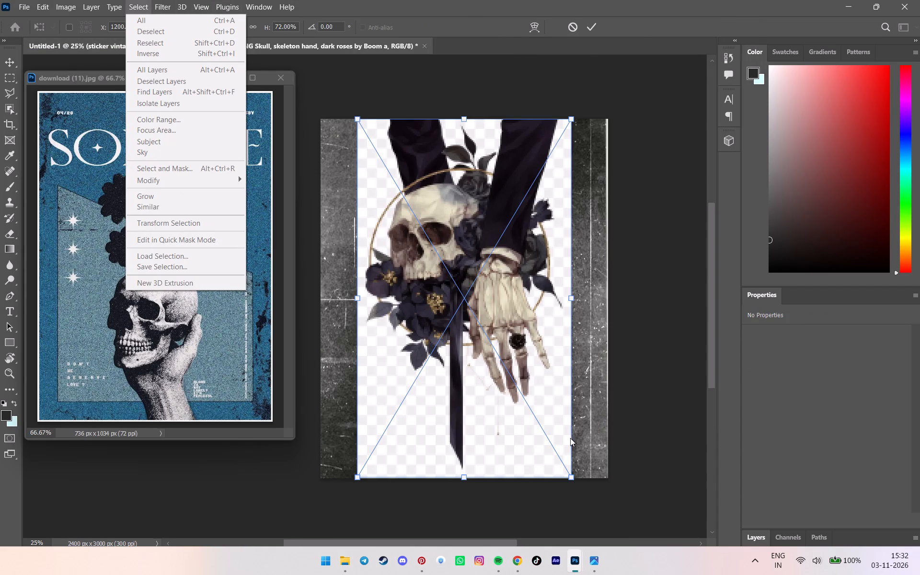
{"action": "left_click", "coordinate": [586, 27]}
{"action": "left_click", "coordinate": [396, 219]}
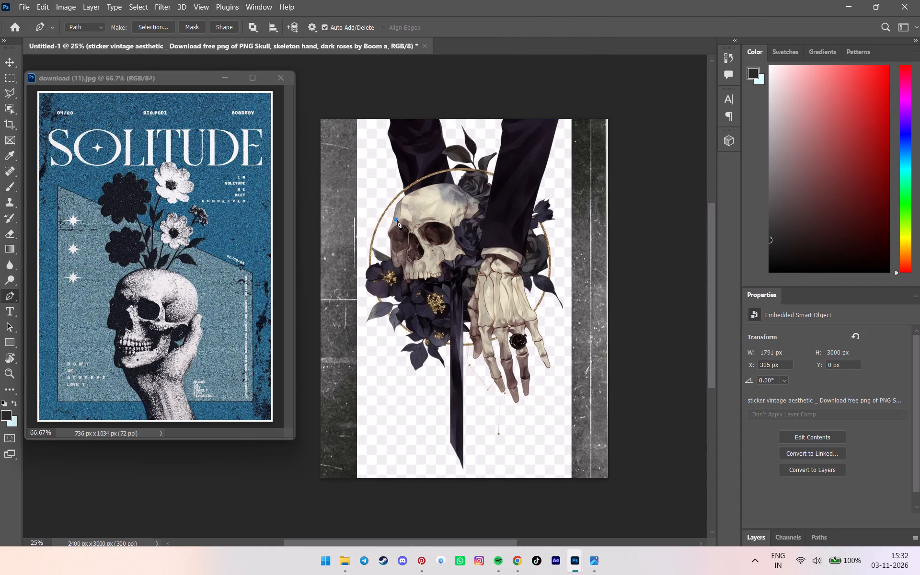
Select the subject of the skull and roses layer and mask the layer with that selection to hide its checkered background.
{"action": "scroll", "coordinate": [825, 398], "scroll_direction": "down", "scroll_amount": 8}
{"action": "left_click", "coordinate": [774, 539]}
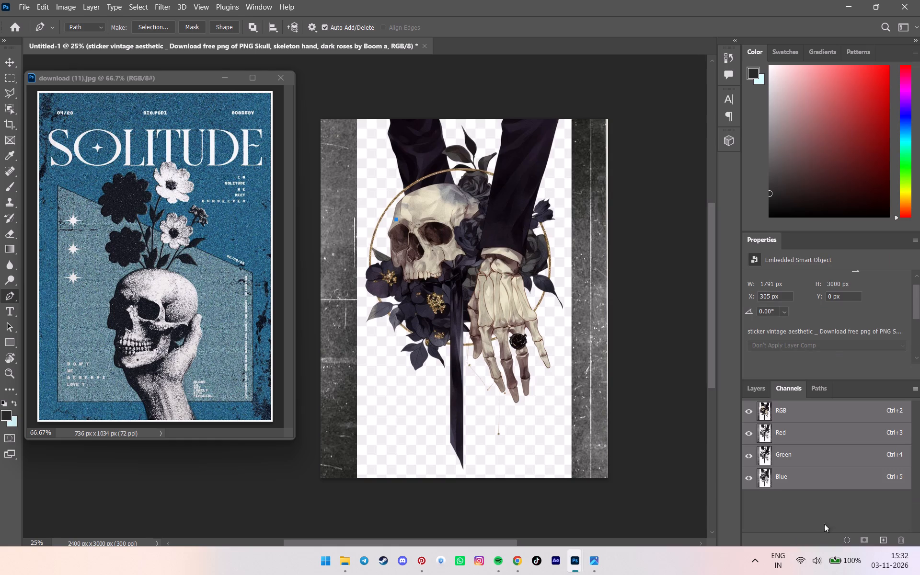
{"action": "left_click", "coordinate": [820, 394]}
{"action": "left_click", "coordinate": [746, 395]}
{"action": "left_click", "coordinate": [793, 463]}
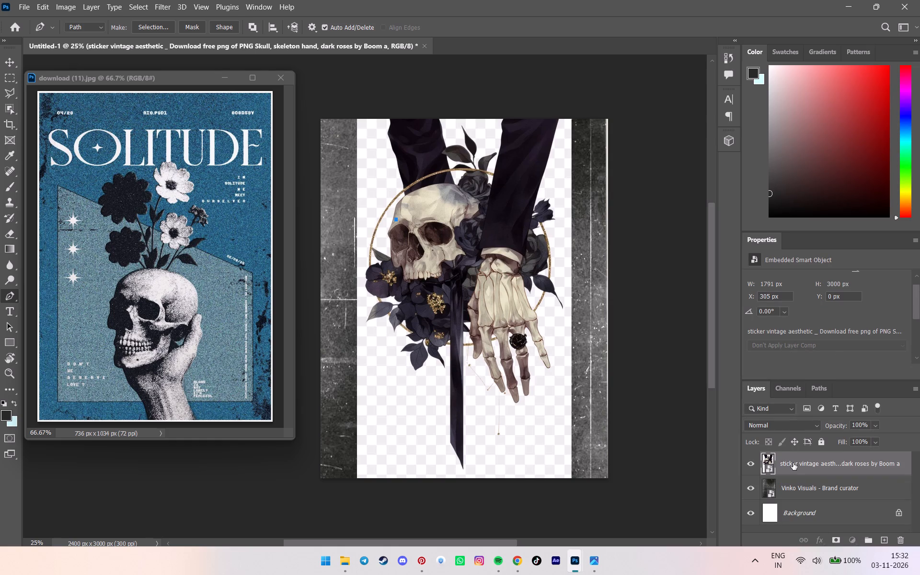
{"action": "left_click_drag", "start_coordinate": [172, 10], "coordinate": [155, 9]}
{"action": "left_click", "coordinate": [141, 6]}
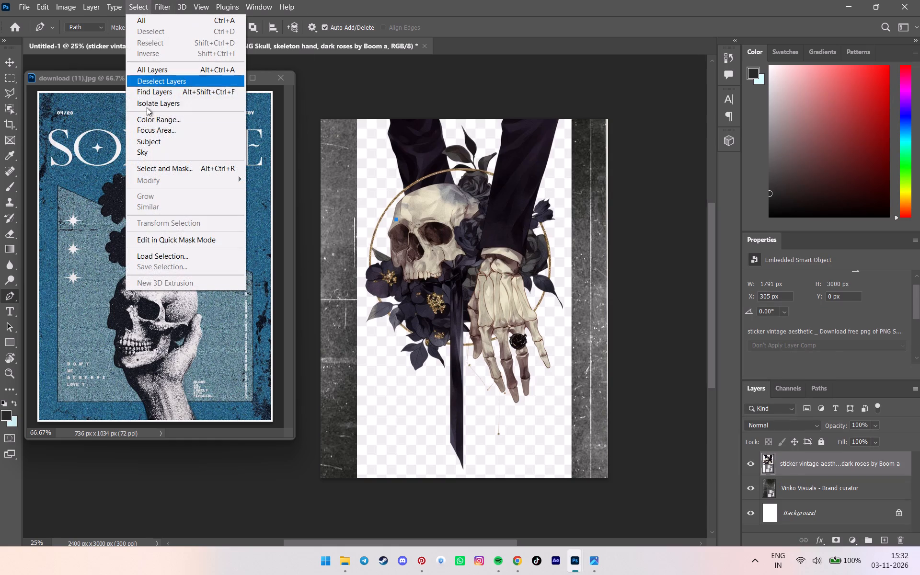
{"action": "left_click", "coordinate": [160, 142]}
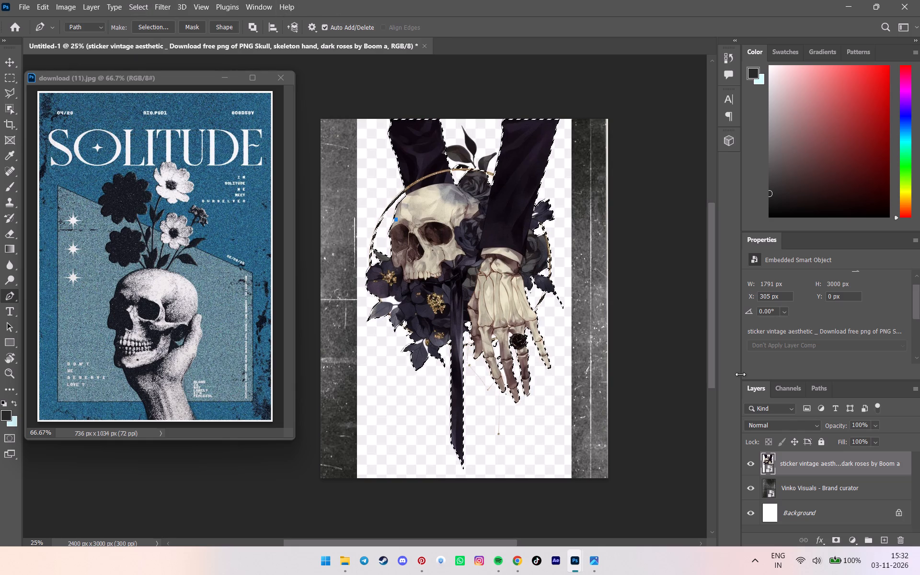
{"action": "left_click", "coordinate": [839, 538]}
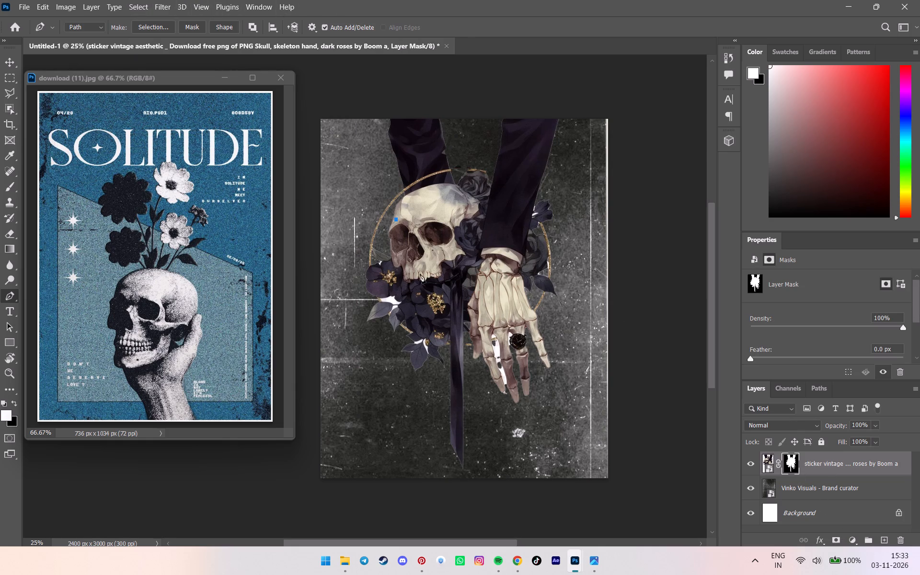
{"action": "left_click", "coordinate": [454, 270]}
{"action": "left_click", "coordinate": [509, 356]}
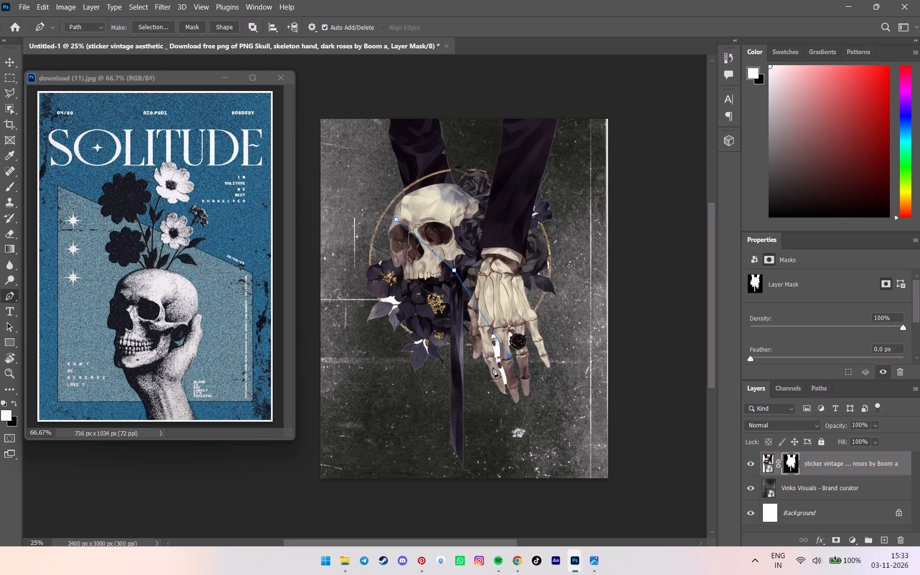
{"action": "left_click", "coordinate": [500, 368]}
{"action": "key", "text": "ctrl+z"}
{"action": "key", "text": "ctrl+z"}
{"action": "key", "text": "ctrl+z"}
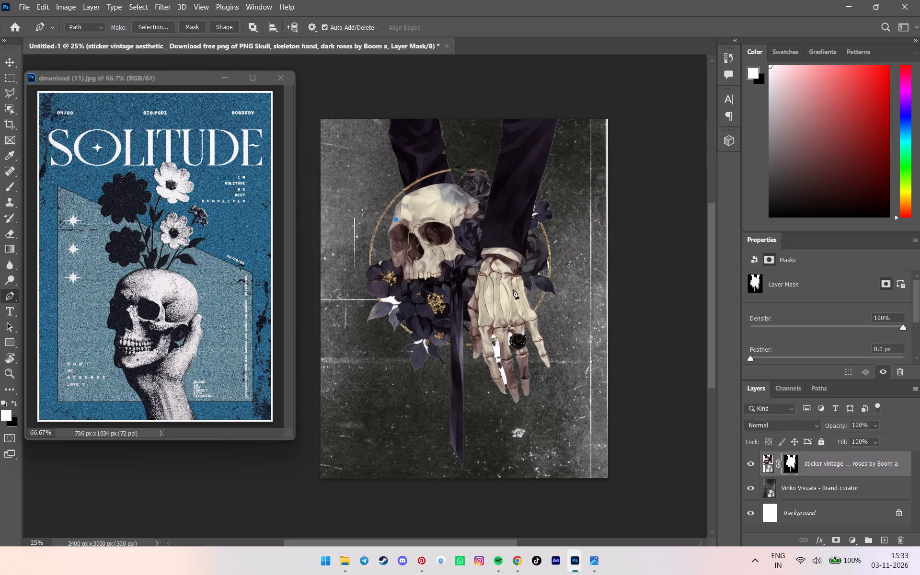
Scale the masked skull artwork down to about 74% and position it near the horizontal centre against the canvas's top edge.
{"action": "key", "text": "v"}
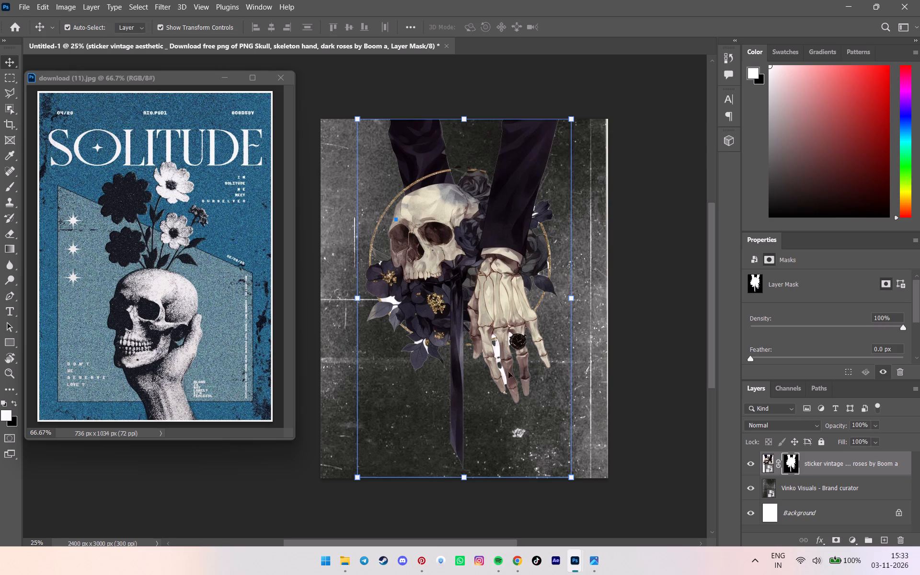
{"action": "scroll", "coordinate": [495, 368], "scroll_direction": "up", "scroll_amount": 5}
{"action": "scroll", "coordinate": [495, 368], "scroll_direction": "down", "scroll_amount": 2}
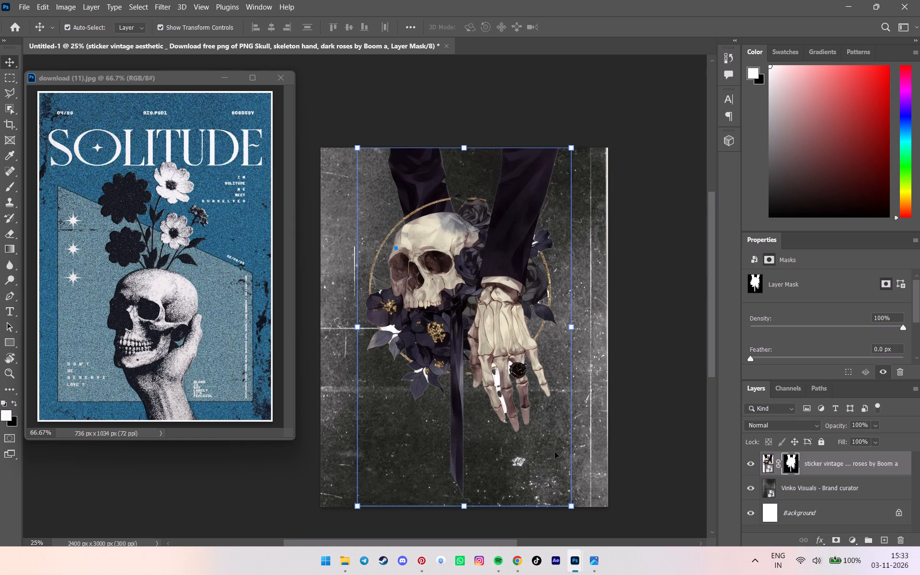
{"action": "left_click_drag", "start_coordinate": [573, 506], "coordinate": [517, 418]}
{"action": "left_click_drag", "start_coordinate": [517, 418], "coordinate": [517, 415]}
{"action": "left_click_drag", "start_coordinate": [462, 344], "coordinate": [483, 356]}
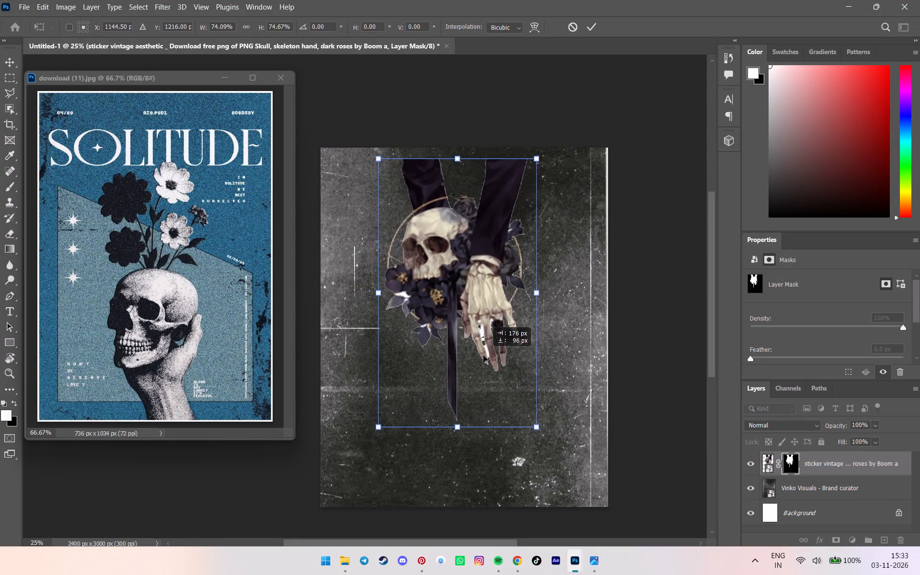
{"action": "left_click_drag", "start_coordinate": [483, 356], "coordinate": [483, 344]}
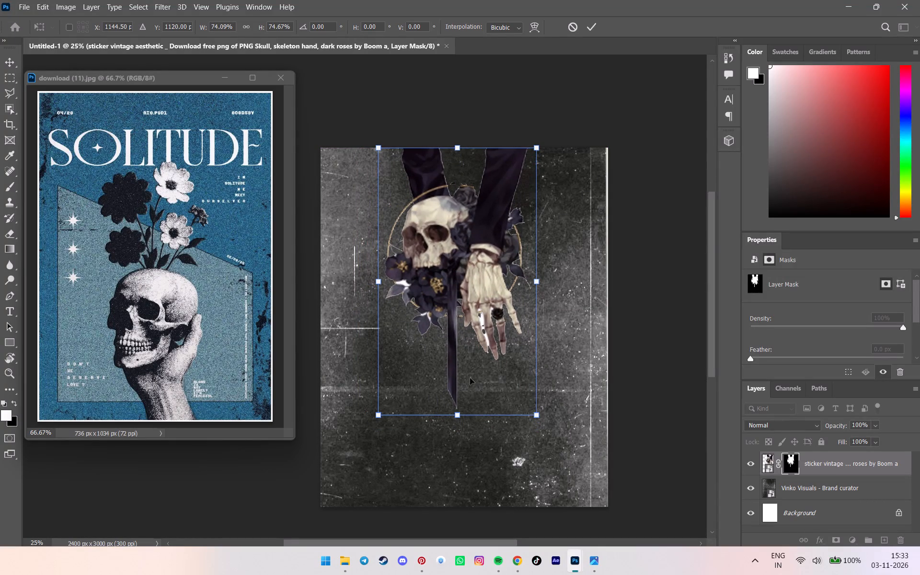
Bring up the Downloads folder in File Explorer.
{"action": "left_click", "coordinate": [349, 554]}
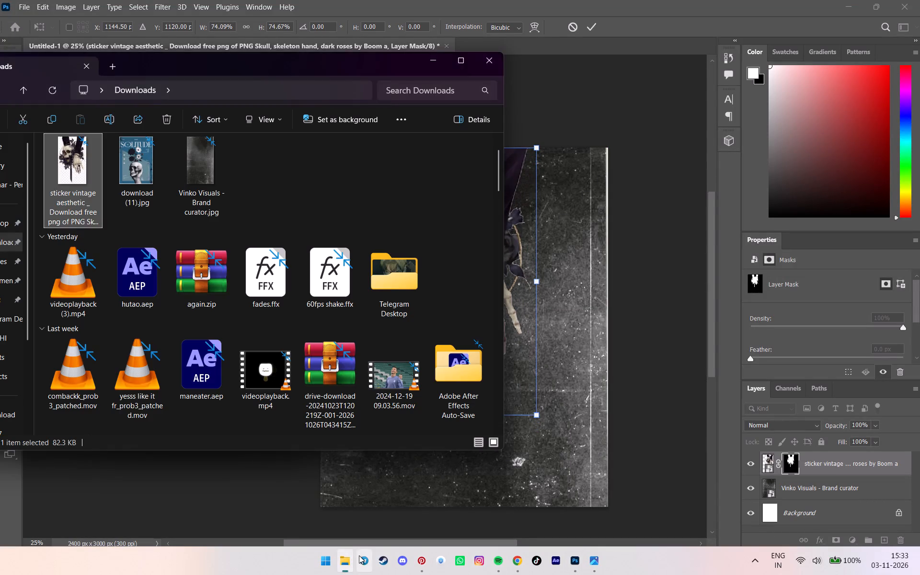
{"action": "left_click", "coordinate": [359, 555]}
{"action": "left_click", "coordinate": [341, 559]}
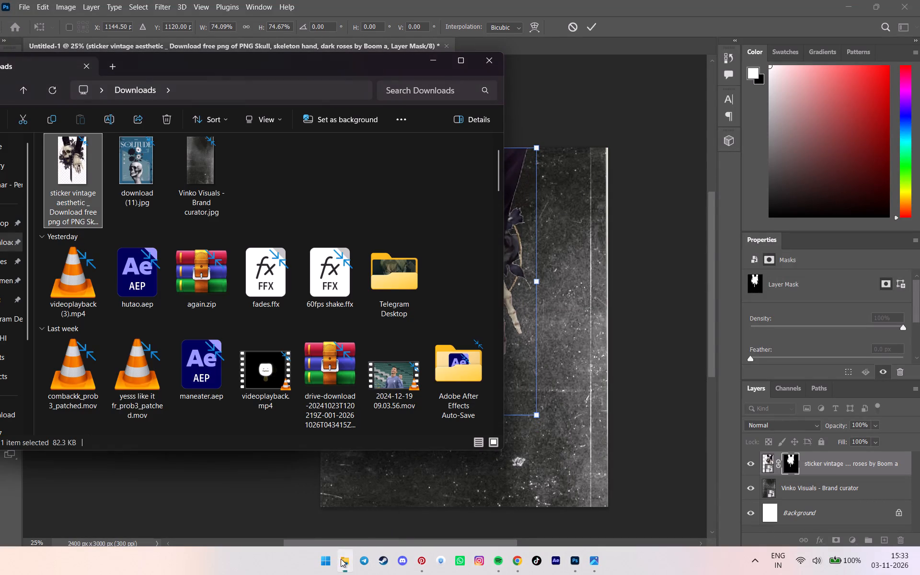
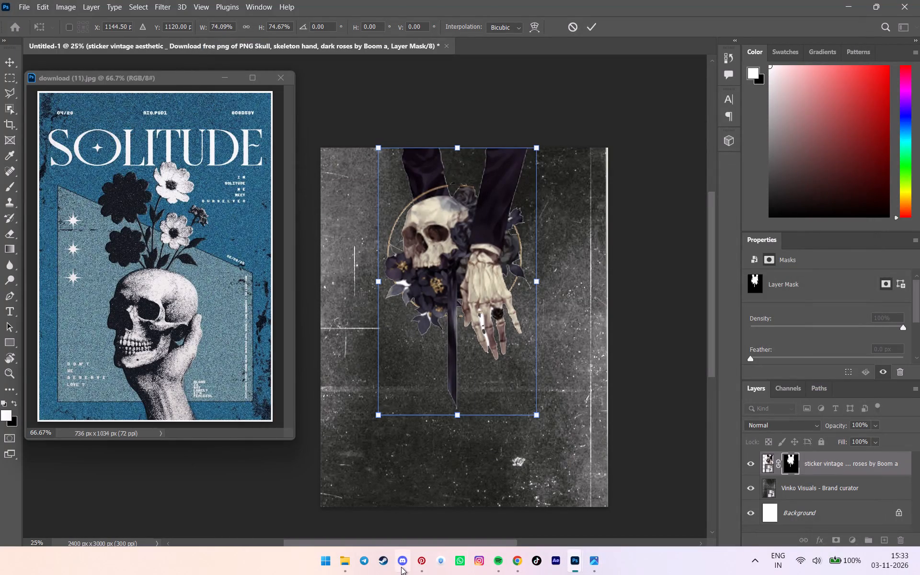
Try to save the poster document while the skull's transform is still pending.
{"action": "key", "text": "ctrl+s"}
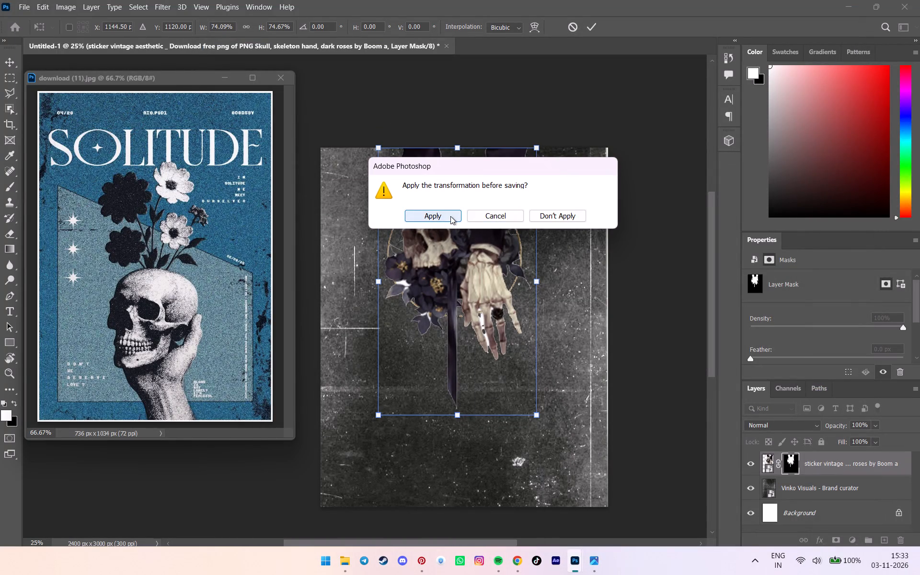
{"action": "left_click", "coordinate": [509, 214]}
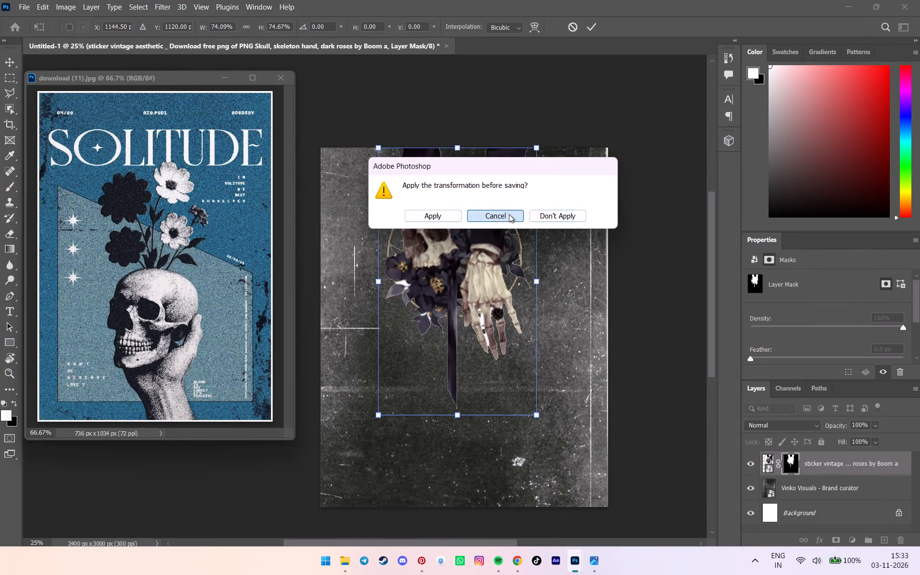
Switch to Pinterest and examine the "skull in hand" results for an alternative skull-and-hand image.
{"action": "left_click", "coordinate": [425, 566]}
{"action": "left_click", "coordinate": [65, 111]}
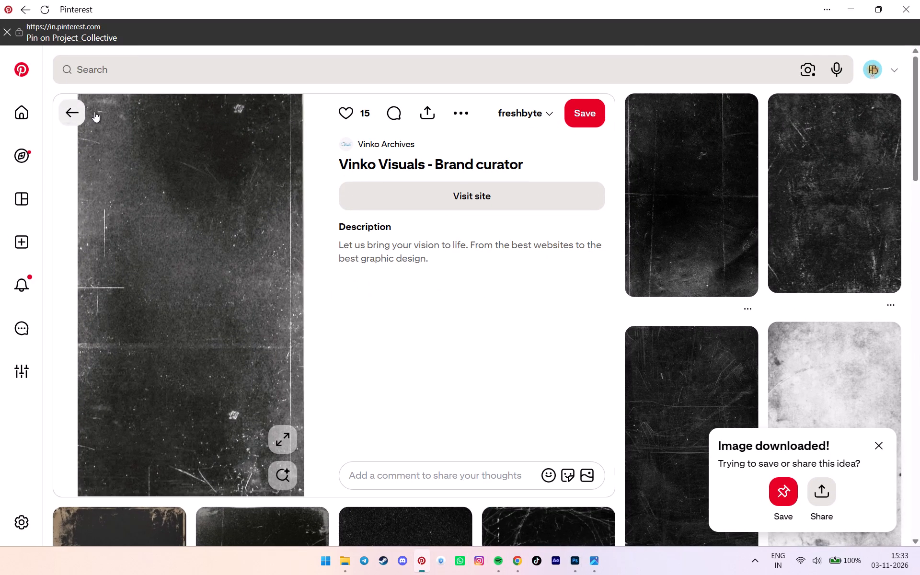
{"action": "left_click", "coordinate": [187, 71]}
{"action": "left_click", "coordinate": [539, 170]}
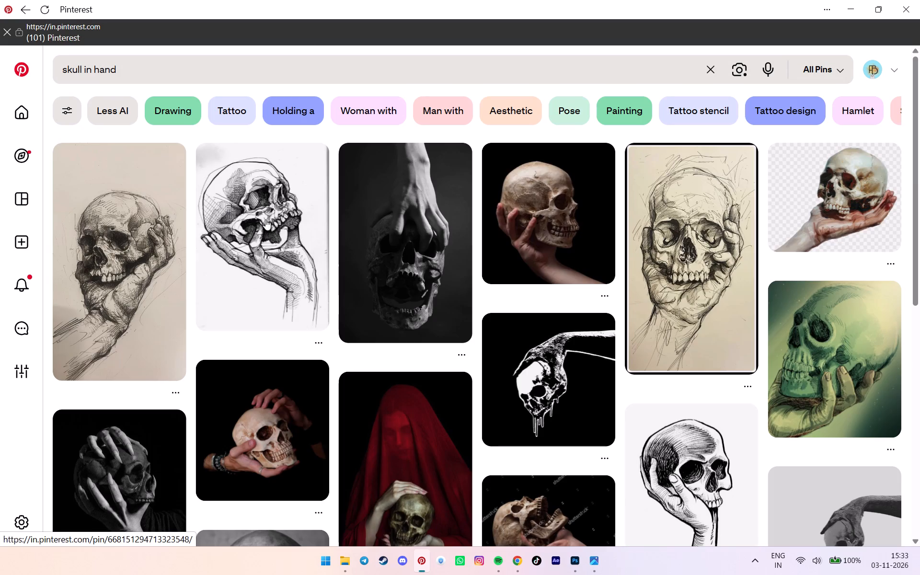
{"action": "scroll", "coordinate": [385, 231], "scroll_direction": "down", "scroll_amount": 2}
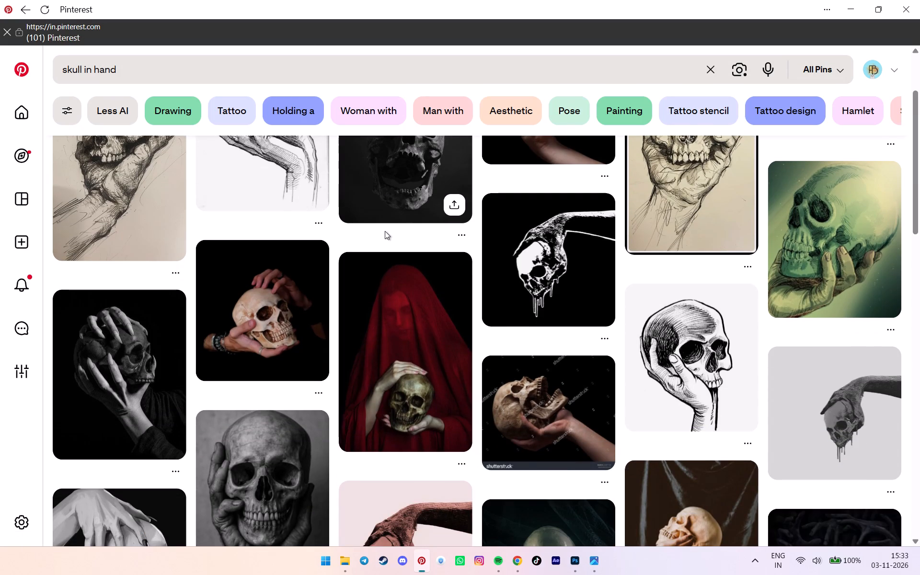
{"action": "scroll", "coordinate": [385, 231], "scroll_direction": "down", "scroll_amount": 8}
{"action": "scroll", "coordinate": [385, 231], "scroll_direction": "up", "scroll_amount": 1}
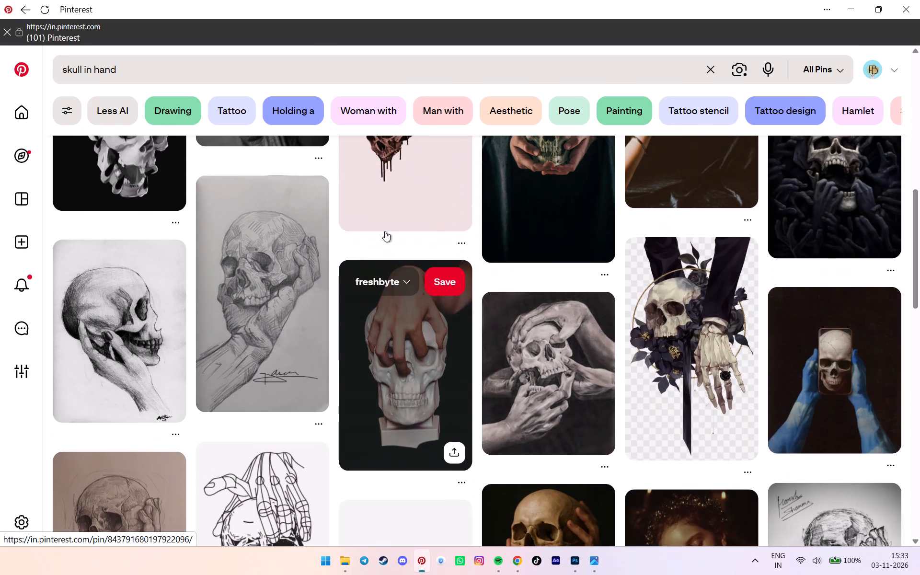
{"action": "scroll", "coordinate": [385, 231], "scroll_direction": "up", "scroll_amount": 1}
{"action": "scroll", "coordinate": [385, 231], "scroll_direction": "down", "scroll_amount": 4}
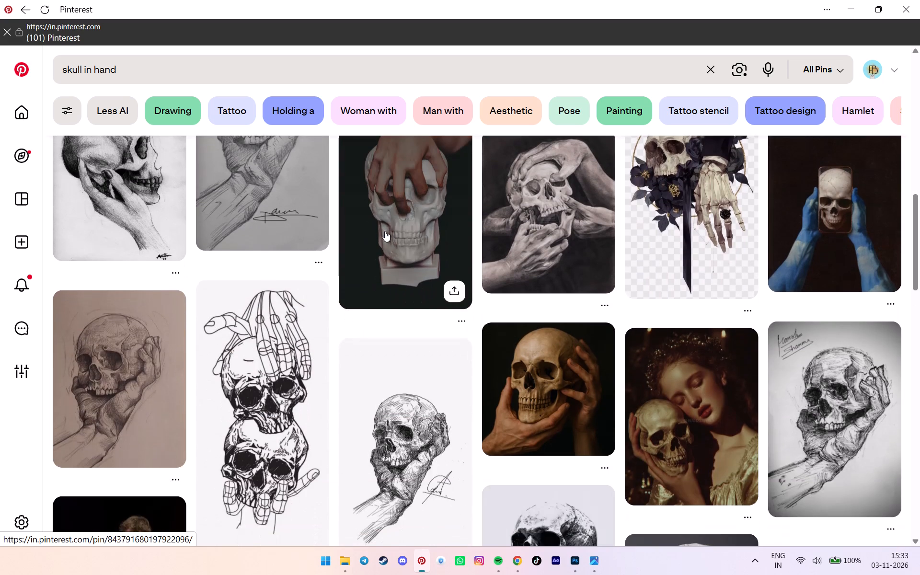
{"action": "scroll", "coordinate": [385, 231], "scroll_direction": "down", "scroll_amount": 5}
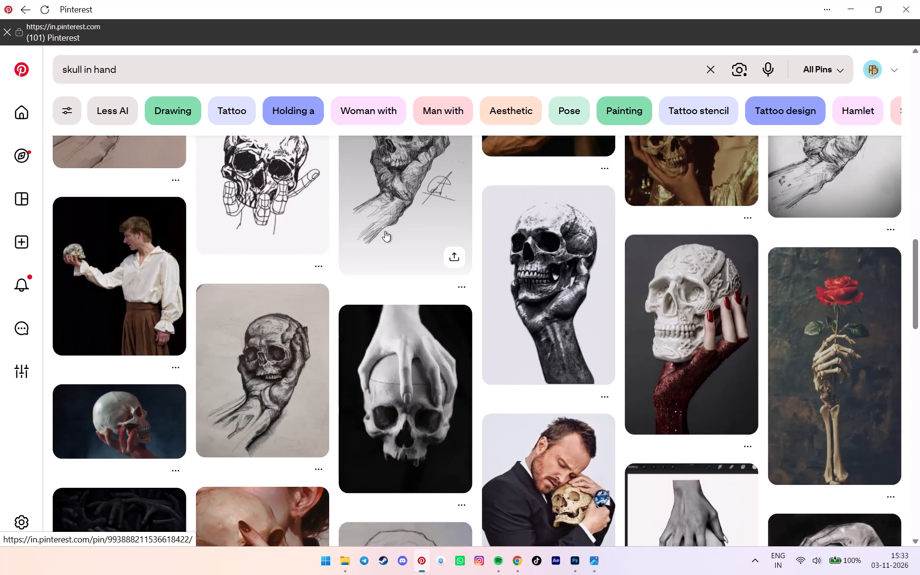
{"action": "scroll", "coordinate": [524, 250], "scroll_direction": "down", "scroll_amount": 3}
{"action": "scroll", "coordinate": [513, 287], "scroll_direction": "down", "scroll_amount": 2}
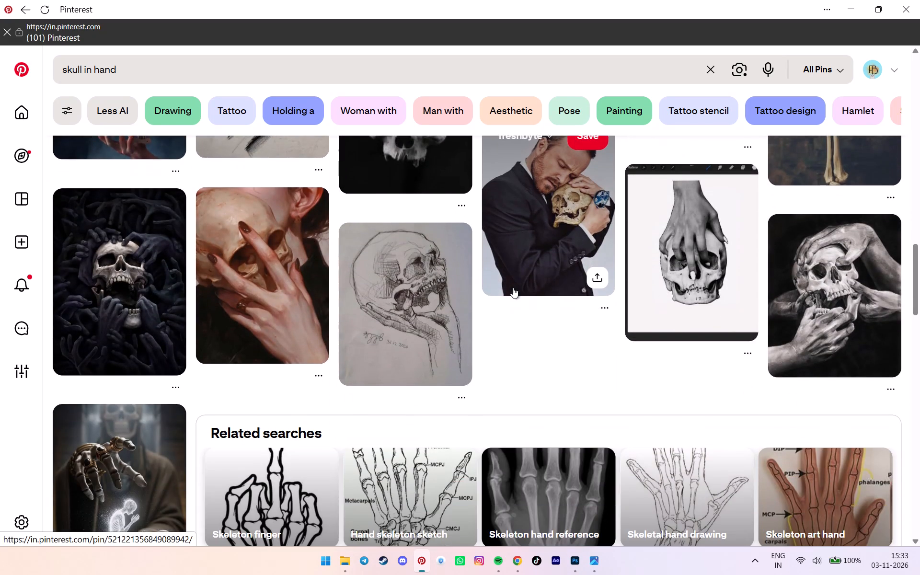
{"action": "scroll", "coordinate": [513, 287], "scroll_direction": "down", "scroll_amount": 8}
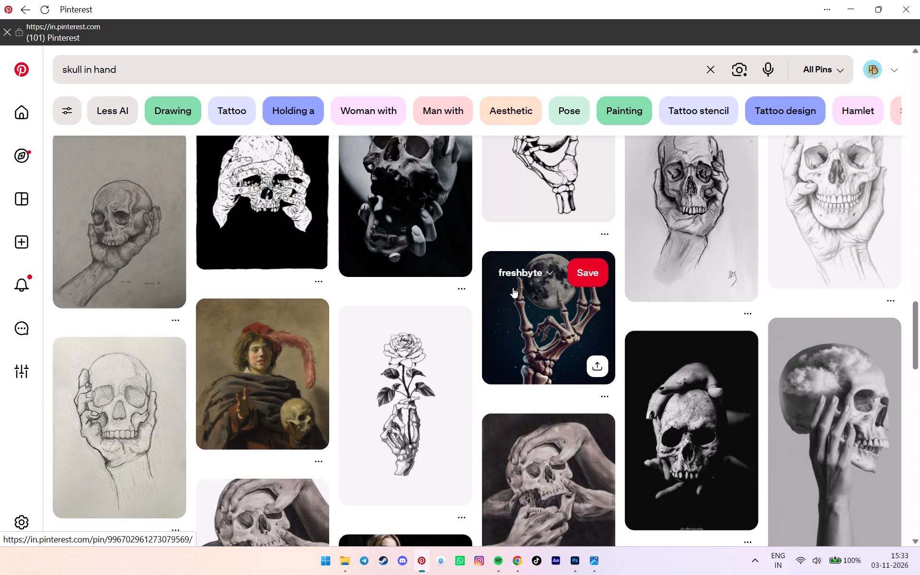
{"action": "scroll", "coordinate": [513, 287], "scroll_direction": "down", "scroll_amount": 8}
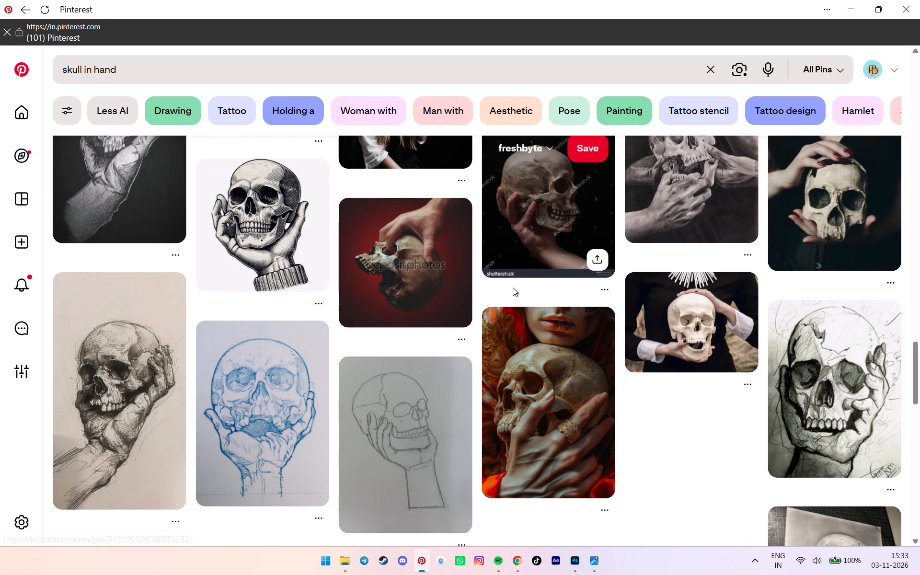
{"action": "scroll", "coordinate": [513, 287], "scroll_direction": "up", "scroll_amount": 7}
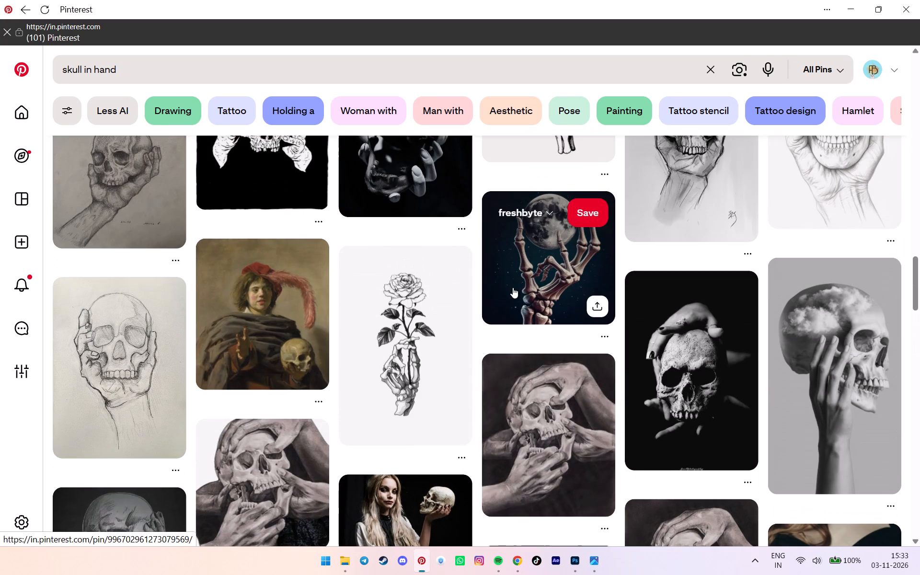
{"action": "scroll", "coordinate": [513, 287], "scroll_direction": "down", "scroll_amount": 8}
{"action": "scroll", "coordinate": [513, 287], "scroll_direction": "up", "scroll_amount": 7}
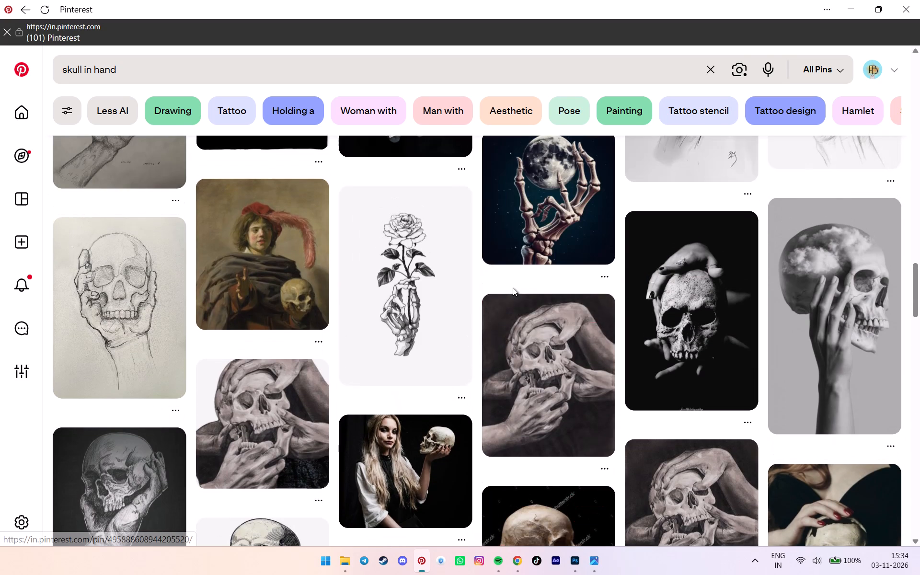
{"action": "scroll", "coordinate": [513, 287], "scroll_direction": "down", "scroll_amount": 14}
{"action": "scroll", "coordinate": [513, 287], "scroll_direction": "up", "scroll_amount": 11}
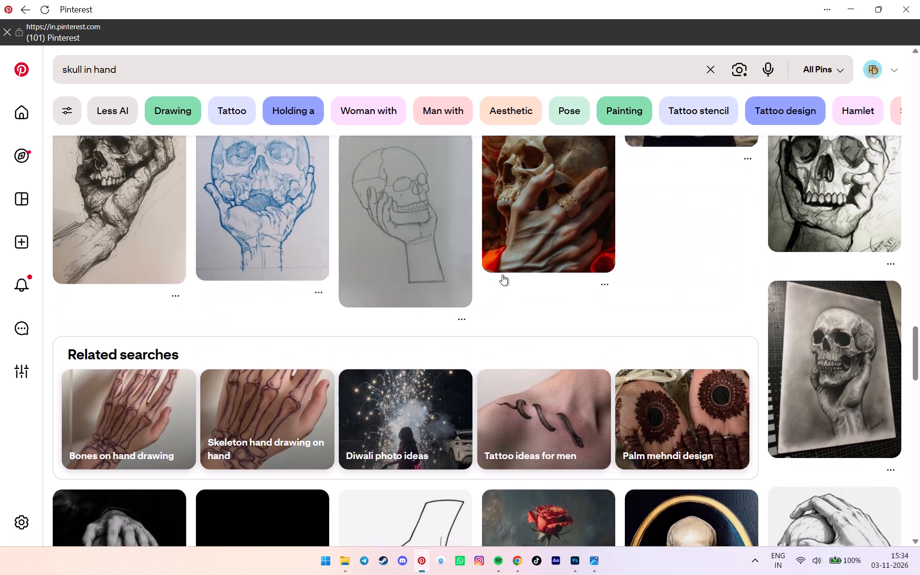
Search Pinterest for "skull in hand png".
{"action": "left_click", "coordinate": [153, 58]}
{"action": "key", "text": "space"}
{"action": "key", "text": "p"}
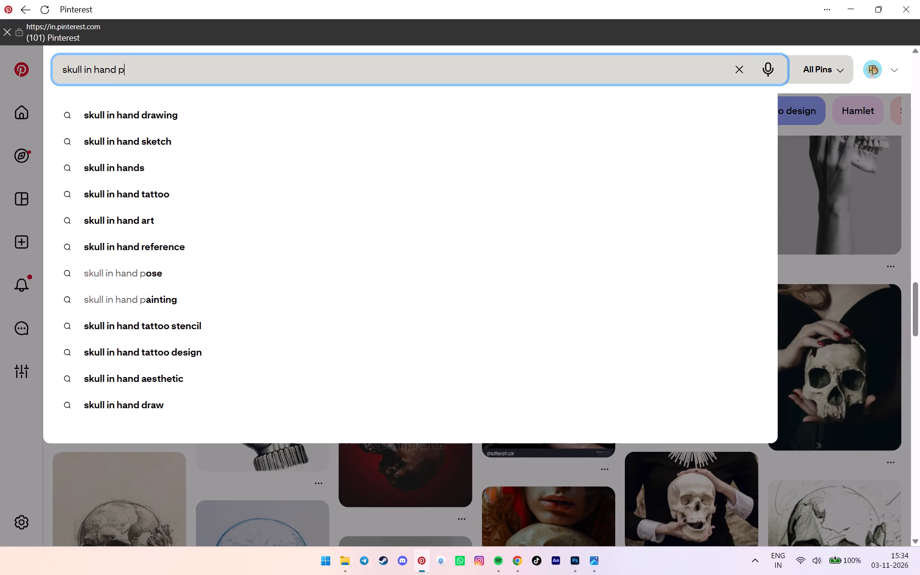
{"action": "key", "text": "n"}
{"action": "key", "text": "g"}
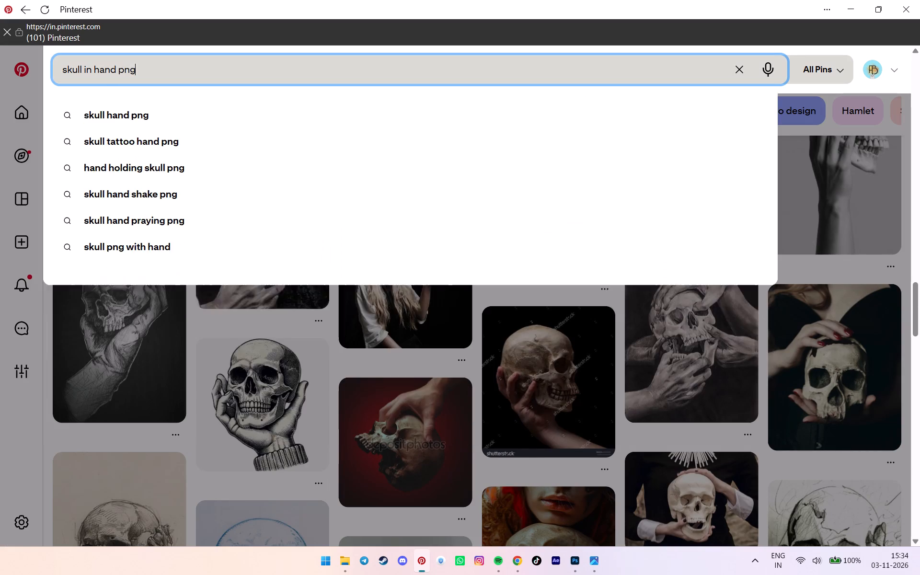
{"action": "key", "text": "Return"}
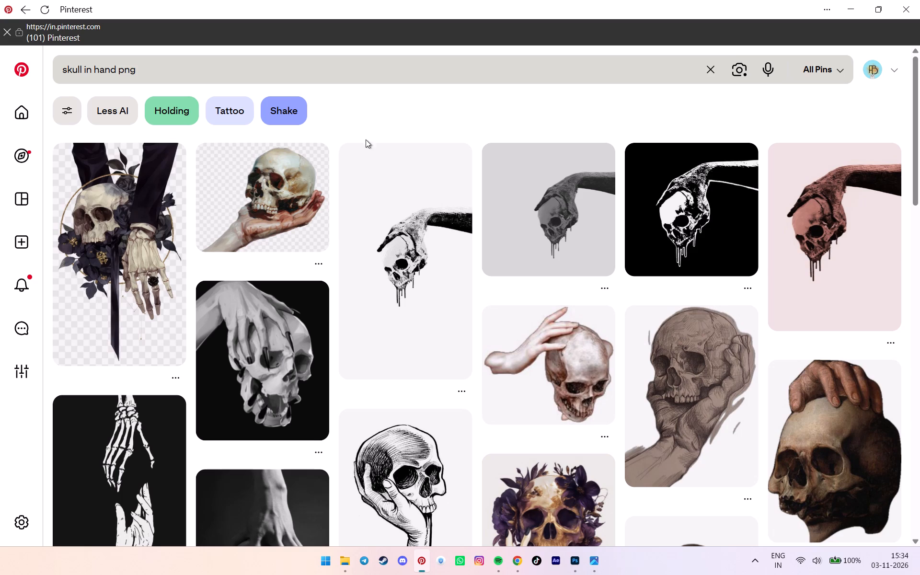
Download the premium image of the skull adorned with dark flowers and held by a hand from its Pinterest pin.
{"action": "scroll", "coordinate": [448, 238], "scroll_direction": "down", "scroll_amount": 4}
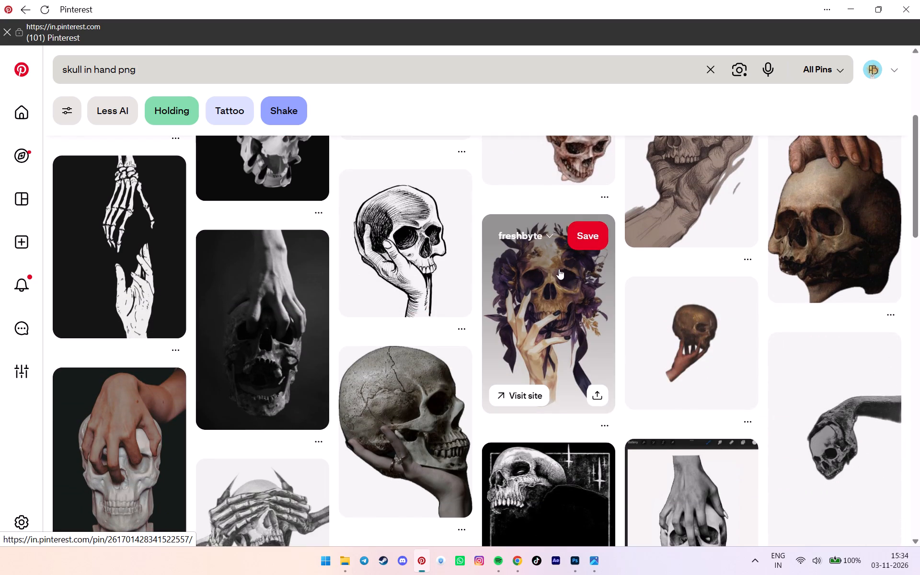
{"action": "left_click", "coordinate": [556, 298]}
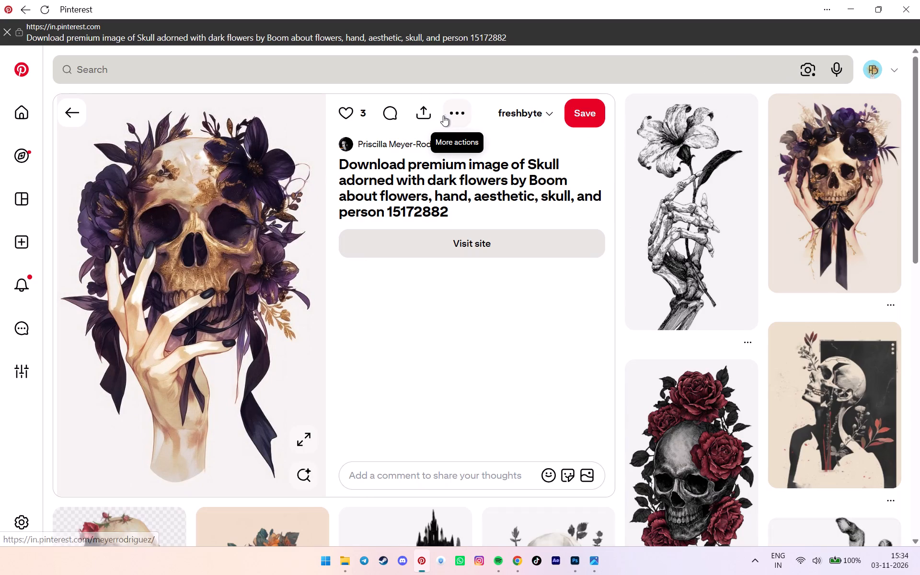
{"action": "left_click", "coordinate": [450, 114]}
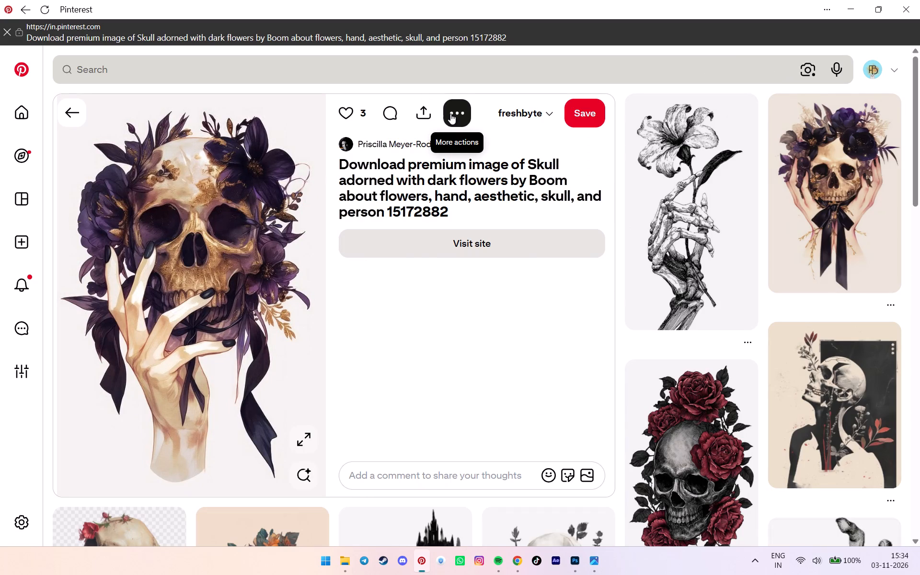
{"action": "left_click", "coordinate": [847, 409]}
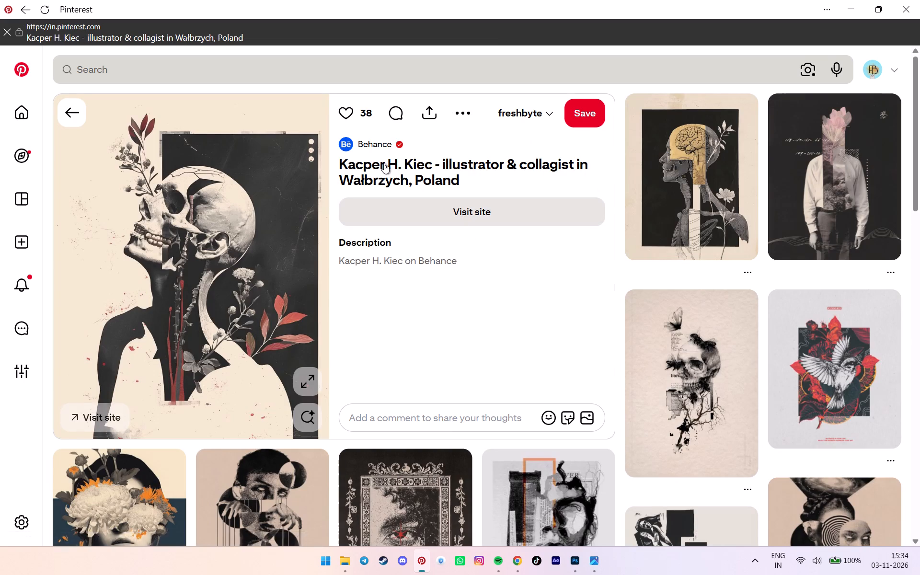
{"action": "left_click", "coordinate": [66, 118]}
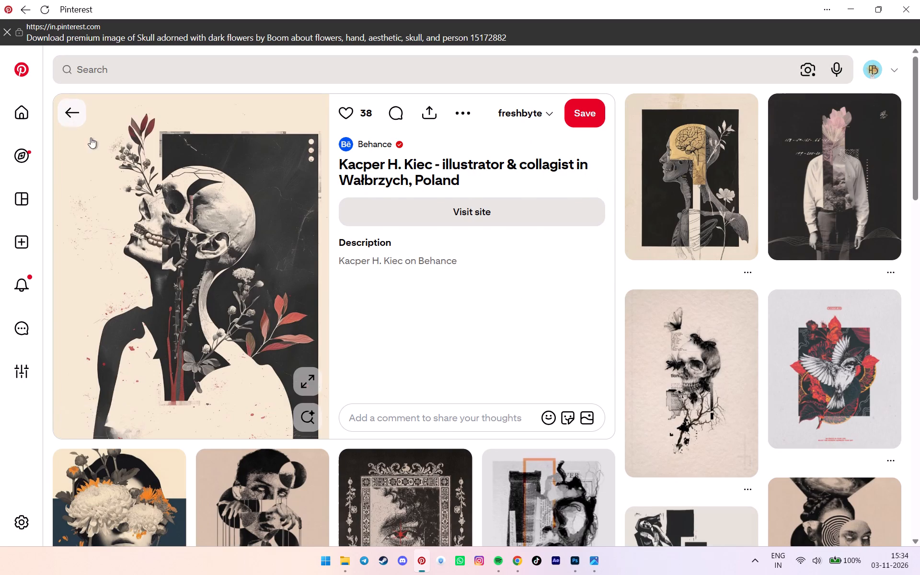
{"action": "left_click", "coordinate": [467, 111]}
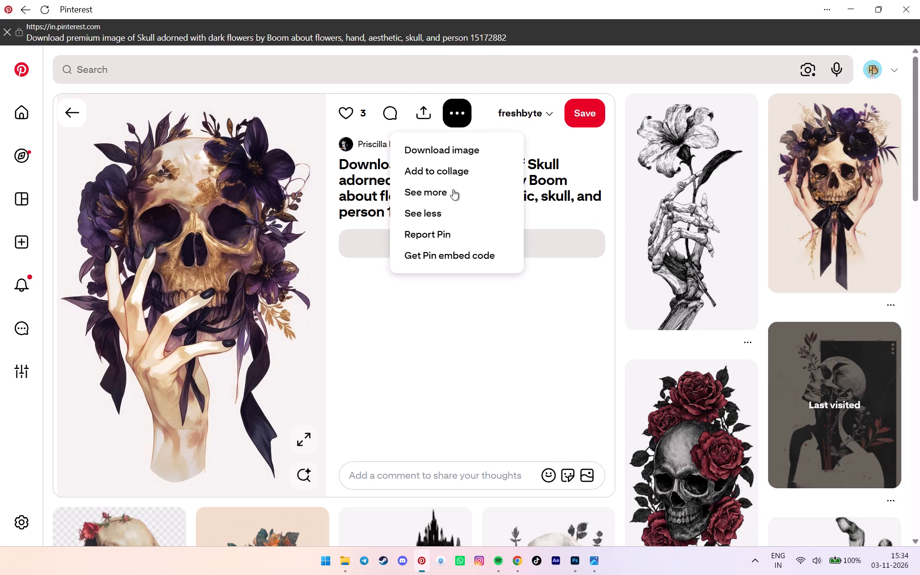
{"action": "left_click", "coordinate": [451, 149]}
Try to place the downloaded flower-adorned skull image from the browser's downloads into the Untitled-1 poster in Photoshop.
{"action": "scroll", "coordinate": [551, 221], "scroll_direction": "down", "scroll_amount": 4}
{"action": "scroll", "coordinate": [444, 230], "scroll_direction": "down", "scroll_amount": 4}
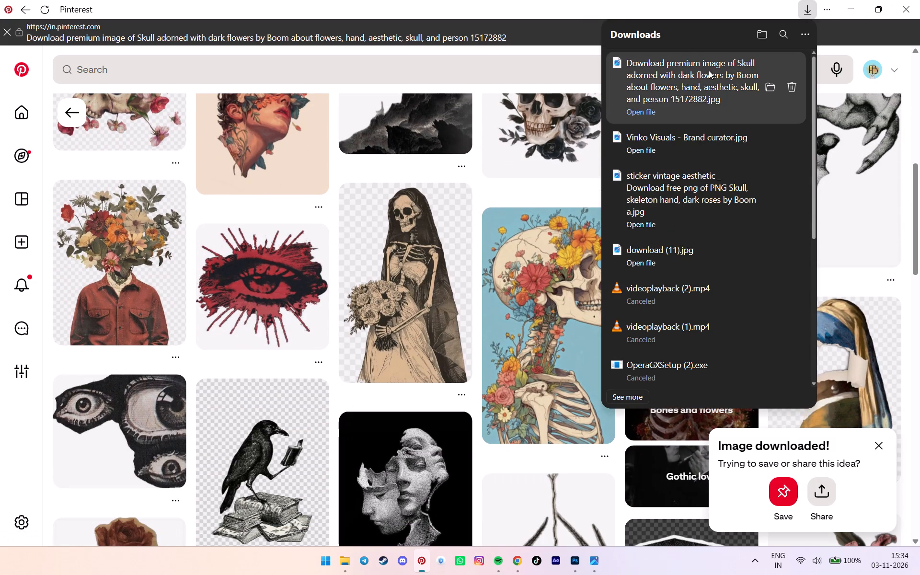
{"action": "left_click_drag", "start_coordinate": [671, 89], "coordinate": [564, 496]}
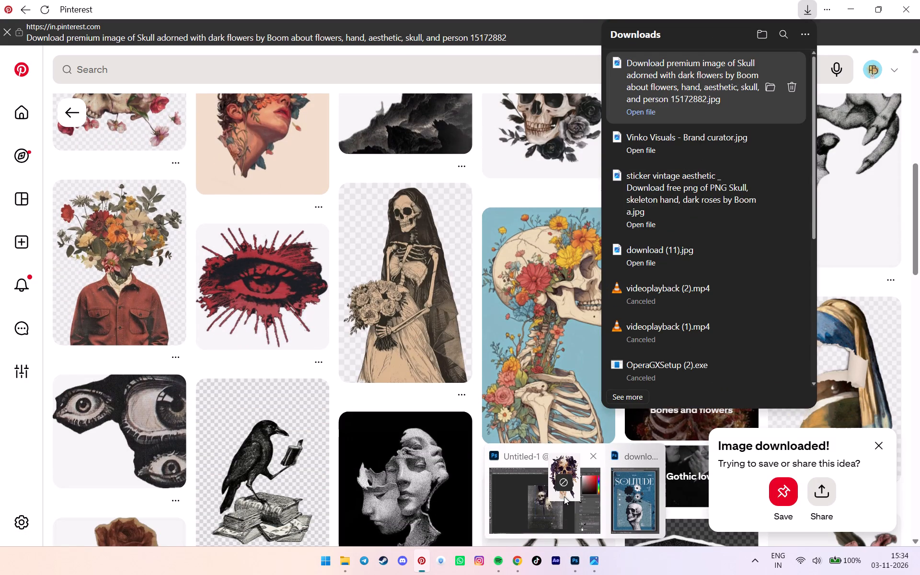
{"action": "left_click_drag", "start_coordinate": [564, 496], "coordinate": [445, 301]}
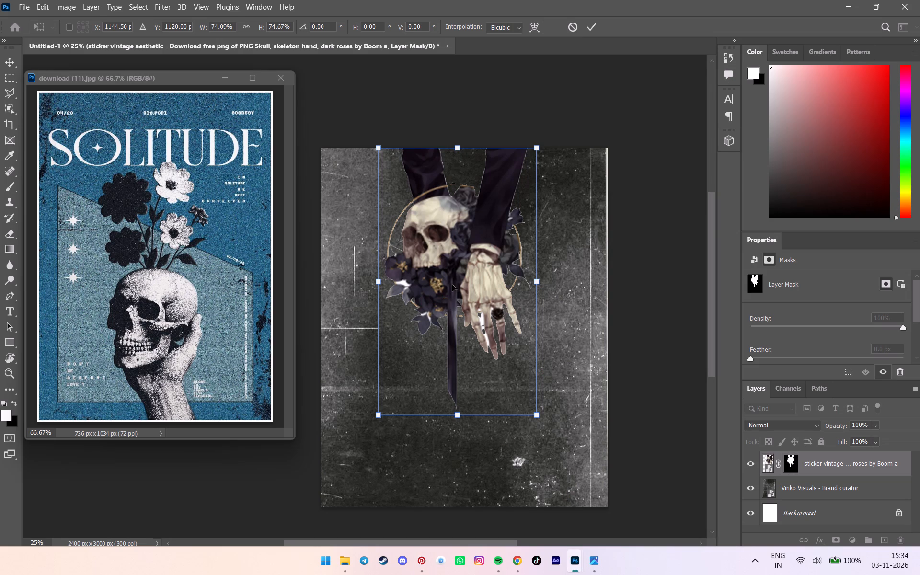
Cancel the pending scaling and undo back until the masked skull and roses layer is gone from above the texture.
{"action": "left_click", "coordinate": [577, 23]}
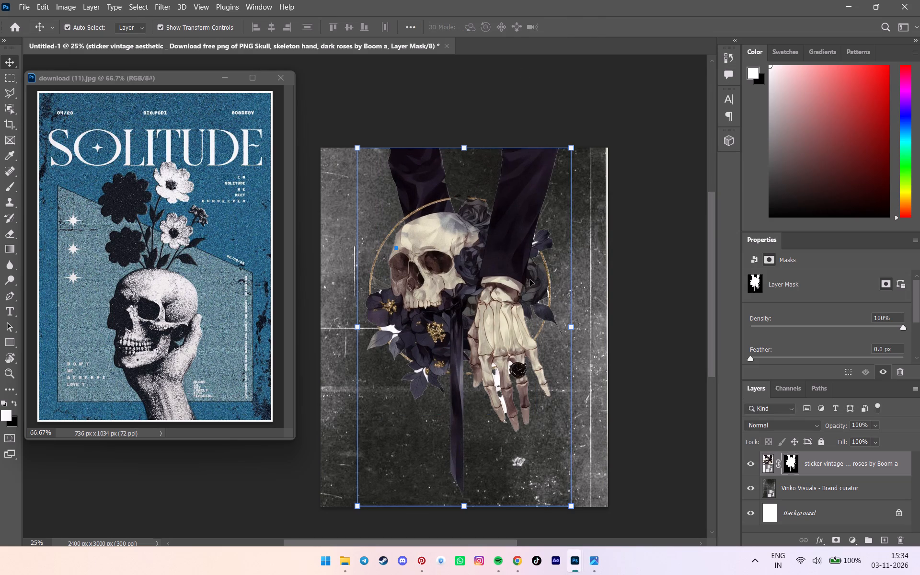
{"action": "key", "text": "Delete"}
{"action": "key", "text": "ctrl+z"}
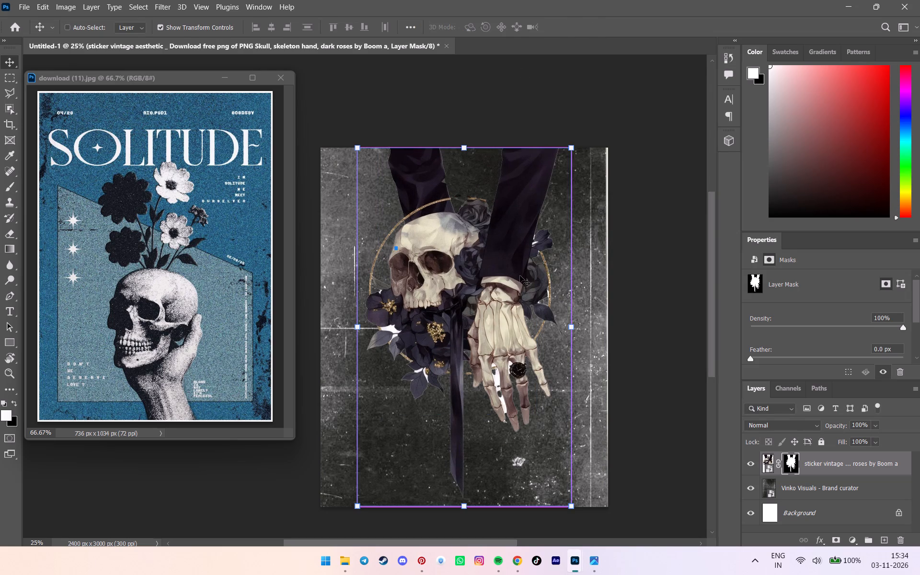
{"action": "key", "text": "ctrl+z"}
{"action": "key", "text": "ctrl+z"}
{"action": "key", "text": "ctrl+z"}
{"action": "key", "text": "ctrl+z"}
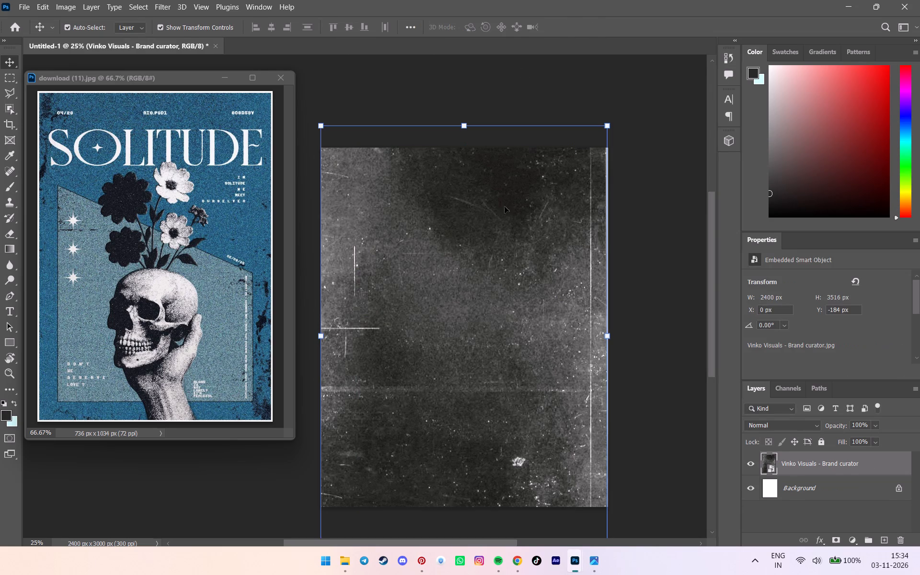
Place the flower-adorned skull image from the Downloads folder over the texture and commit it at its placed size.
{"action": "left_click", "coordinate": [354, 563]}
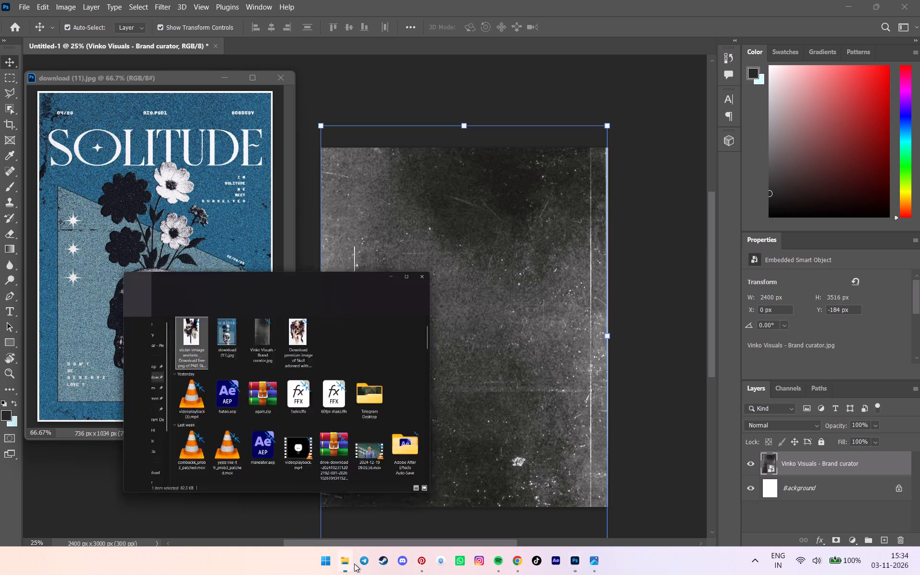
{"action": "left_click_drag", "start_coordinate": [89, 169], "coordinate": [82, 178]}
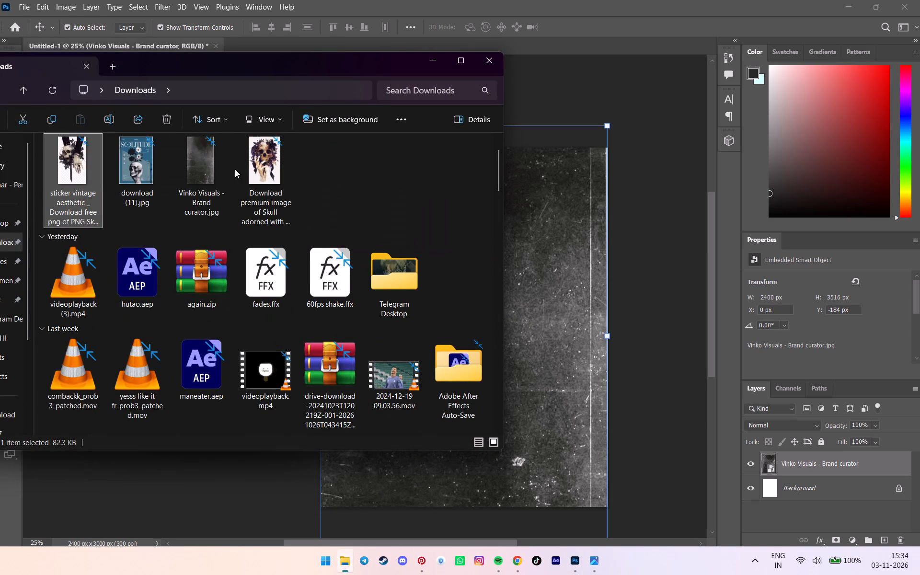
{"action": "left_click_drag", "start_coordinate": [265, 164], "coordinate": [521, 296]}
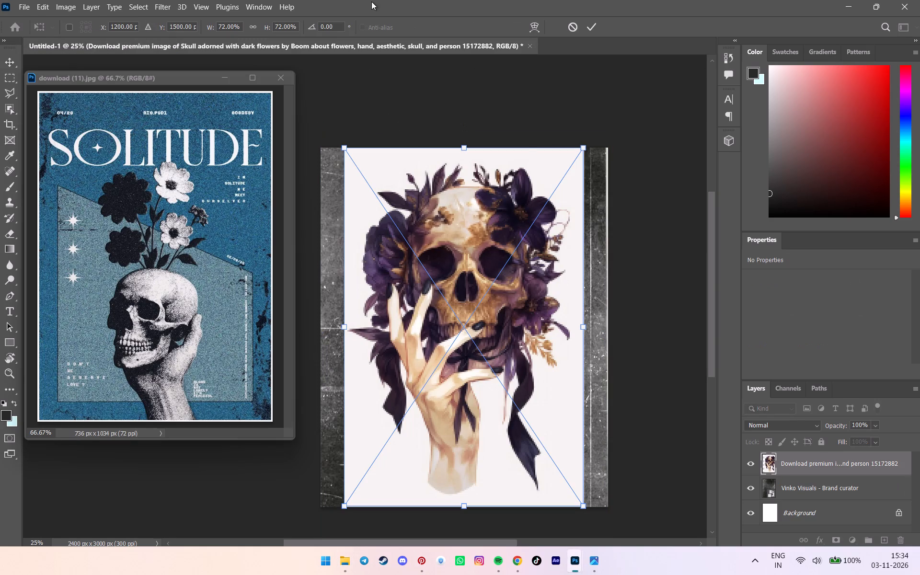
{"action": "left_click", "coordinate": [133, 6]}
{"action": "left_click", "coordinate": [593, 19]}
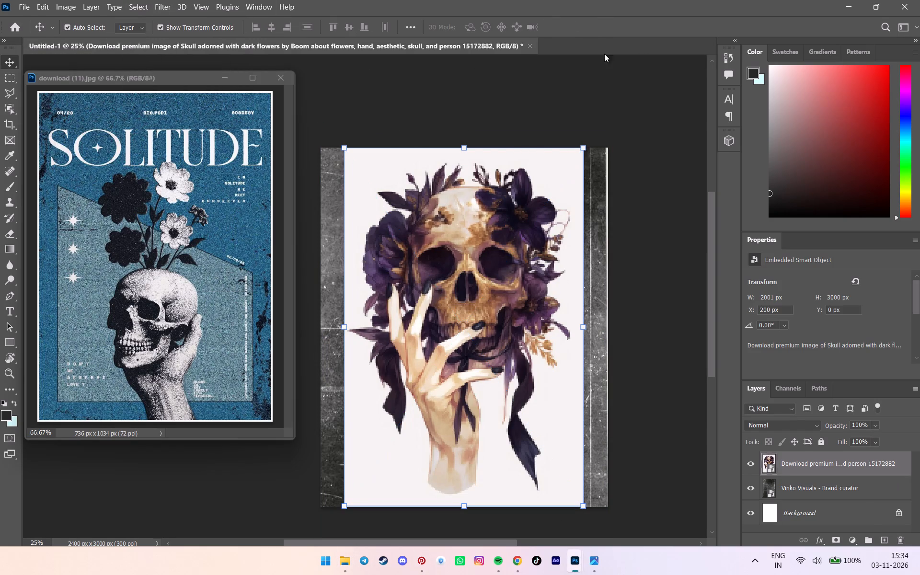
Select the subject of the flower-adorned skull image and mask the layer to it, hiding the white background.
{"action": "left_click", "coordinate": [141, 4]}
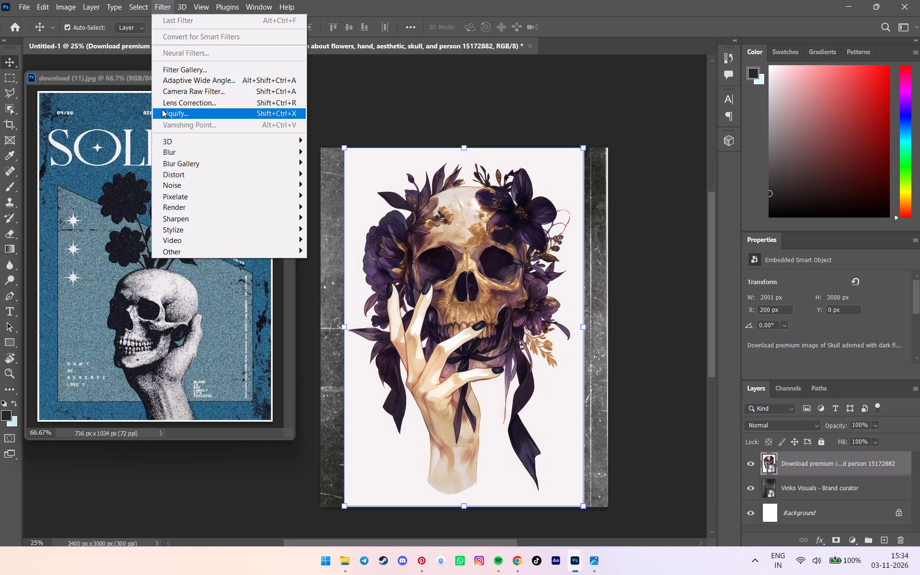
{"action": "left_click", "coordinate": [166, 141]}
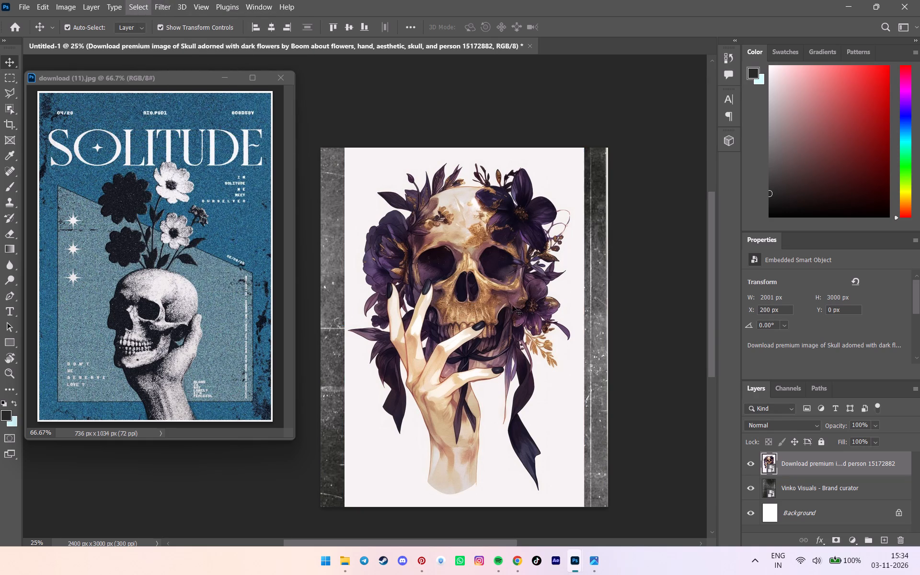
{"action": "left_click", "coordinate": [842, 540]}
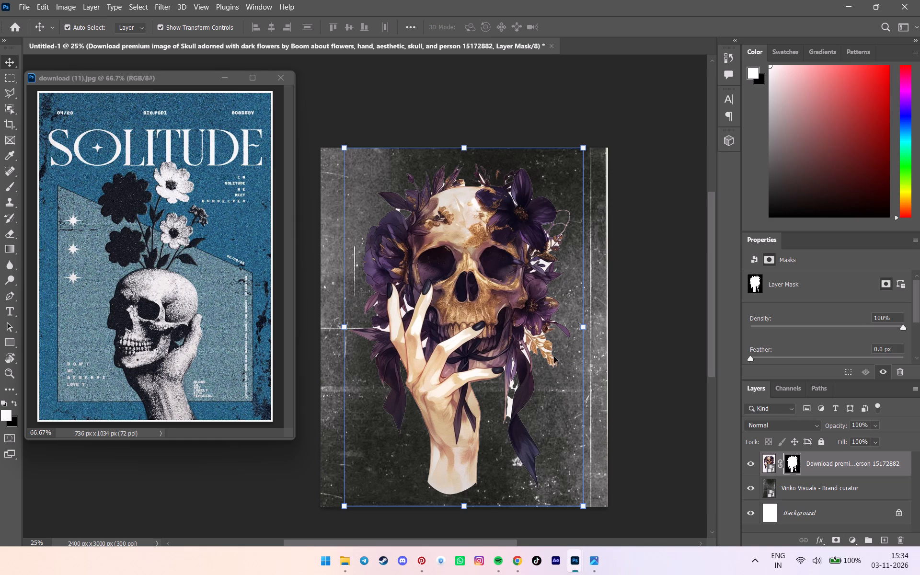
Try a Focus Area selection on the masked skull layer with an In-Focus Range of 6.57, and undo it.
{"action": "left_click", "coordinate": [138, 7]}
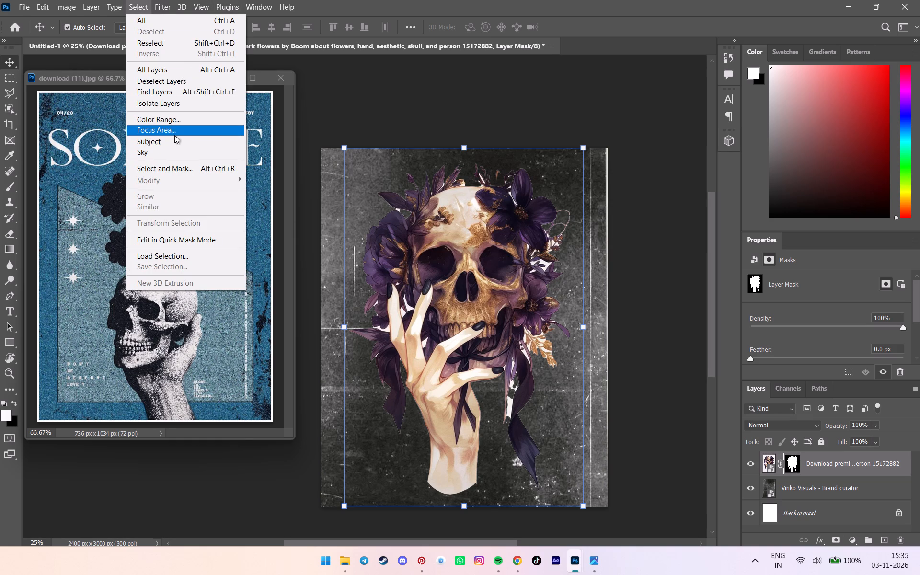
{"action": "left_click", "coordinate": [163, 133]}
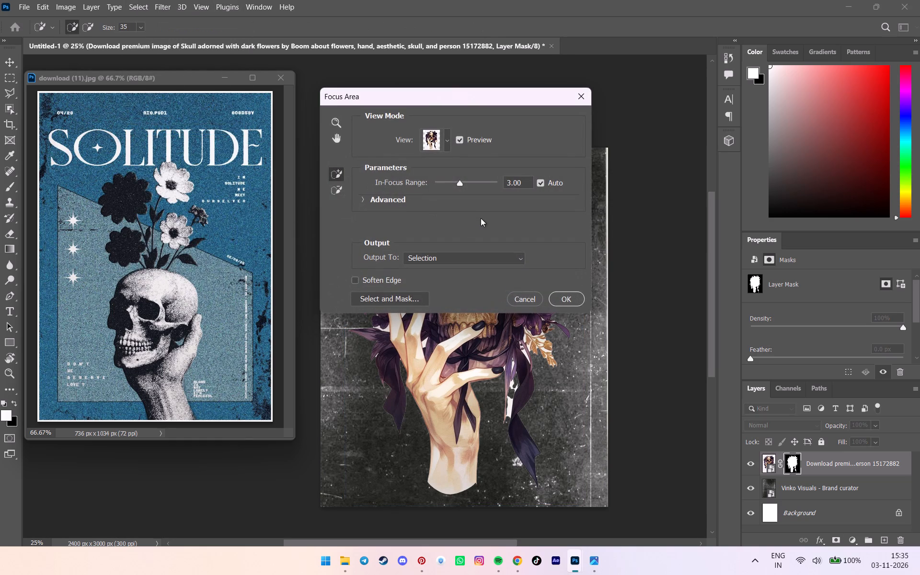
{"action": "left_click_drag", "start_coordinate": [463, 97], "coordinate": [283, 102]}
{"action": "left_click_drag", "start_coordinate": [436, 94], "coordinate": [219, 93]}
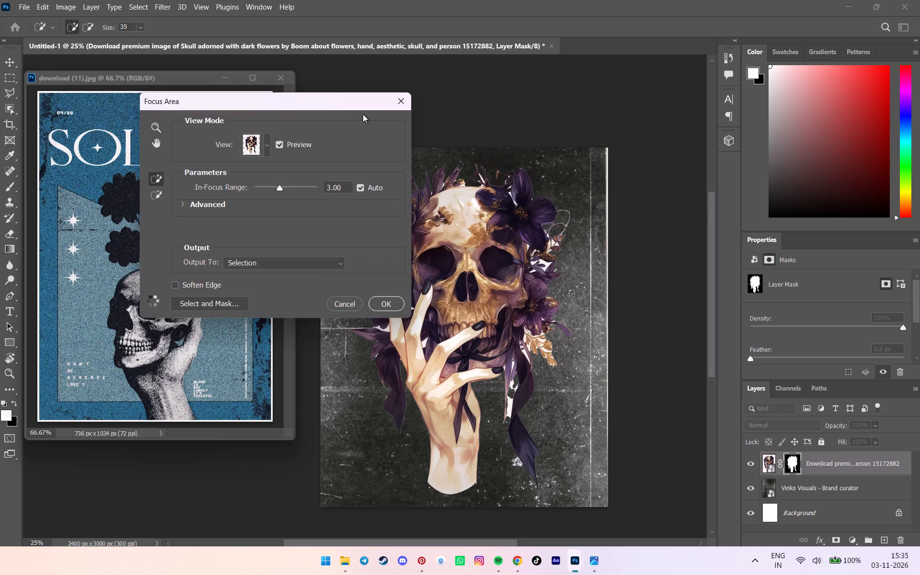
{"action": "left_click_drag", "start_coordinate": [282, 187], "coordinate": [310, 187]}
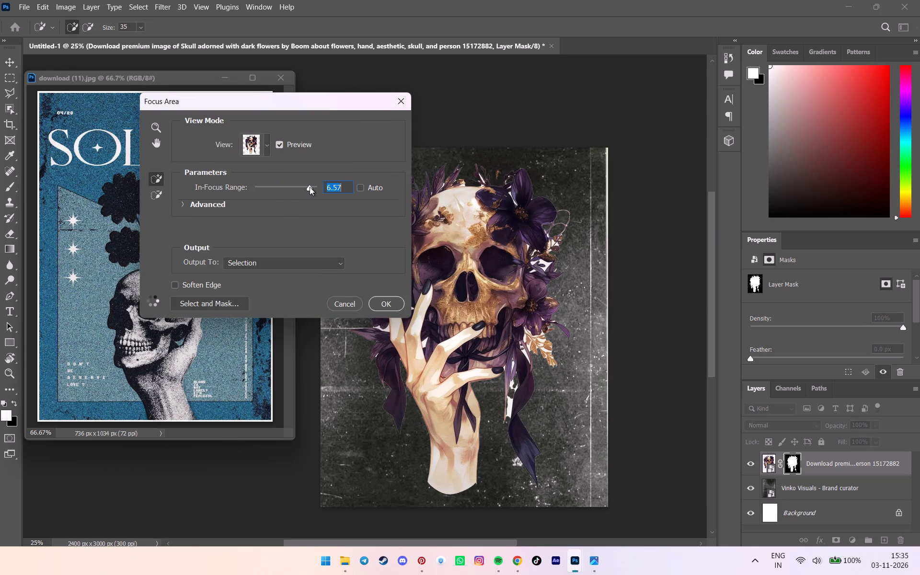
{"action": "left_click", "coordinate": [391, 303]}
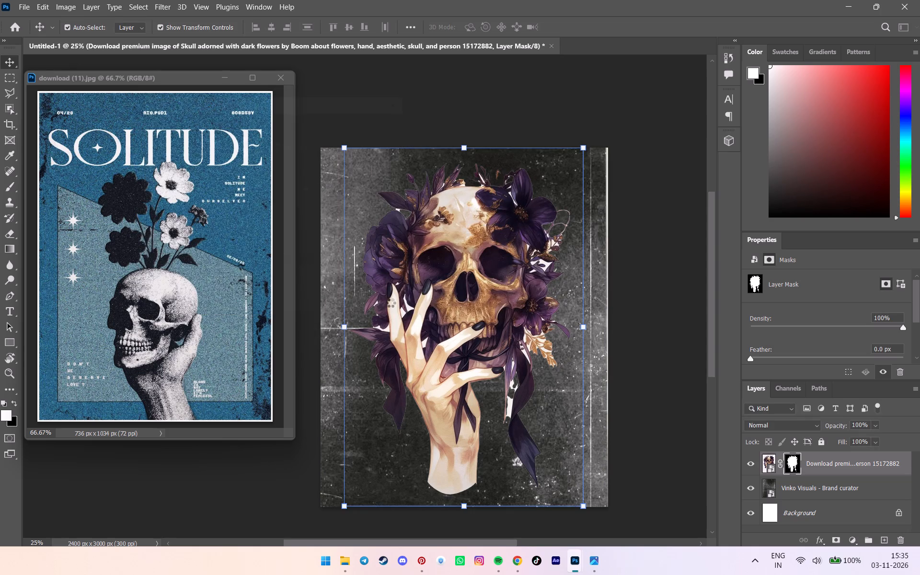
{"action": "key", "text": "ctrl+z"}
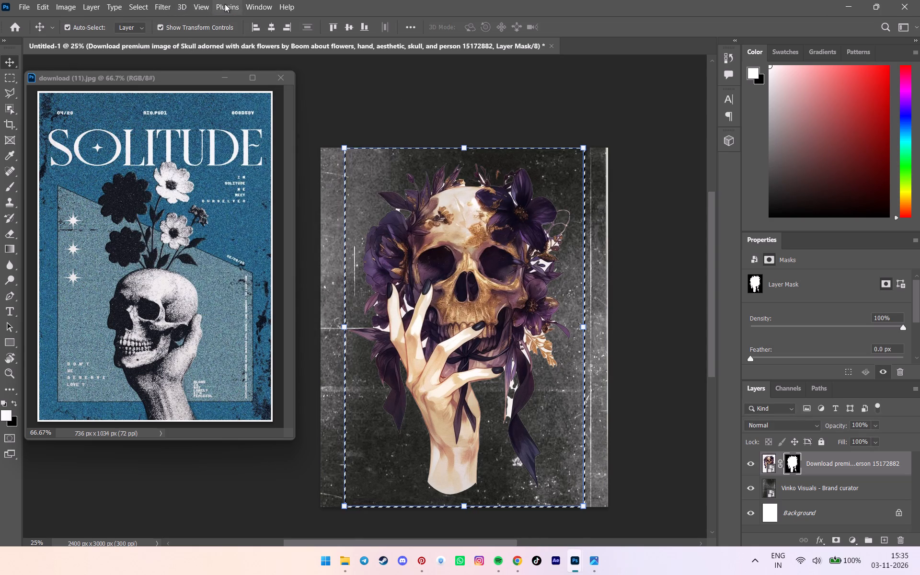
Run Select Subject again on the skull layer, discarding the existing rectangular selection.
{"action": "left_click", "coordinate": [135, 7]}
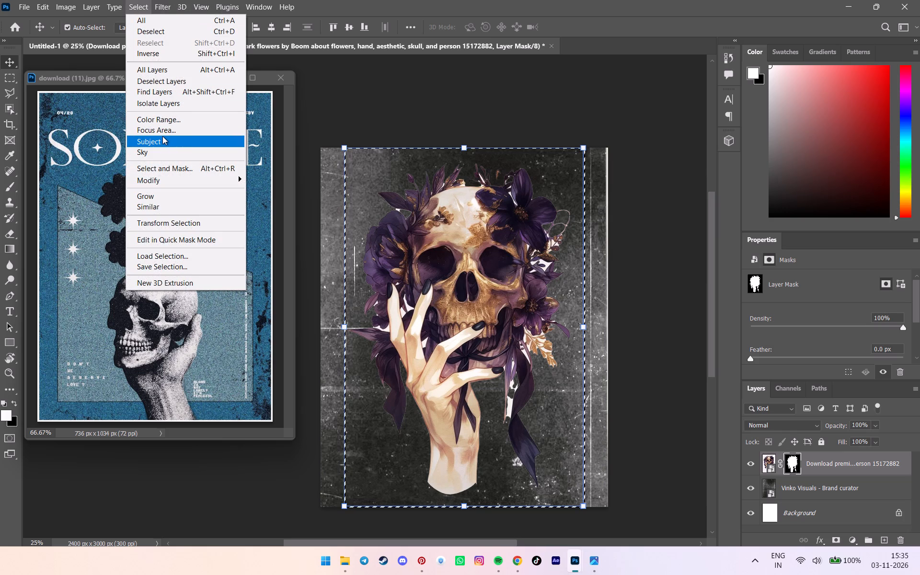
{"action": "left_click_drag", "start_coordinate": [158, 135], "coordinate": [165, 140]}
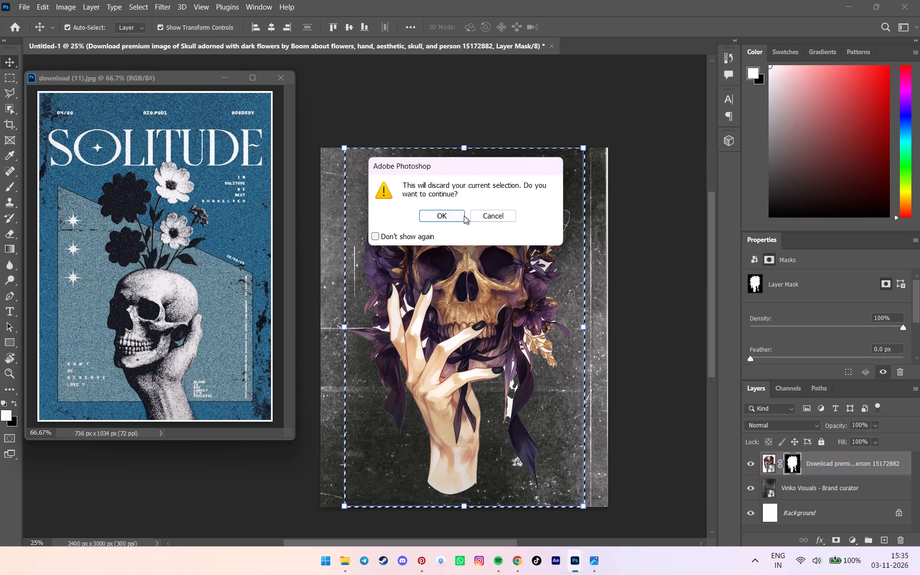
{"action": "left_click", "coordinate": [448, 216]}
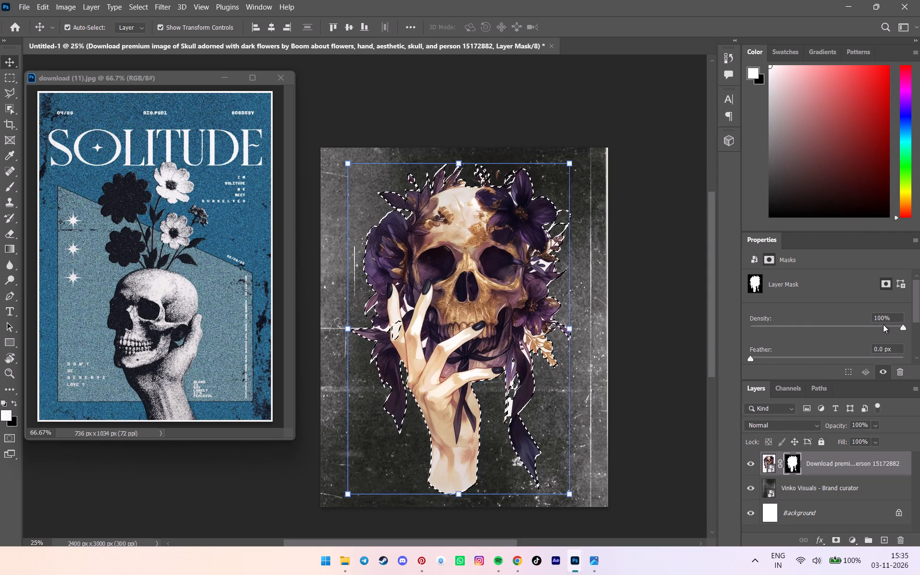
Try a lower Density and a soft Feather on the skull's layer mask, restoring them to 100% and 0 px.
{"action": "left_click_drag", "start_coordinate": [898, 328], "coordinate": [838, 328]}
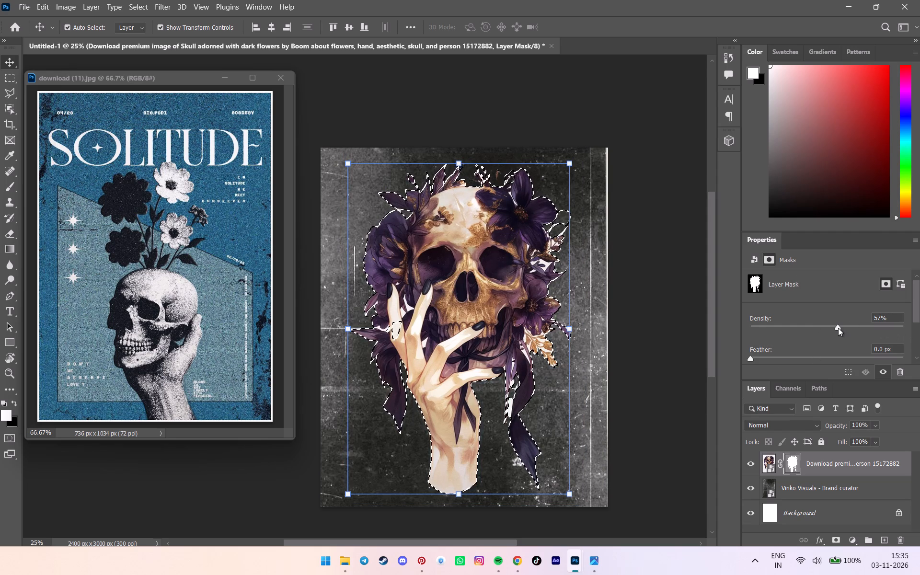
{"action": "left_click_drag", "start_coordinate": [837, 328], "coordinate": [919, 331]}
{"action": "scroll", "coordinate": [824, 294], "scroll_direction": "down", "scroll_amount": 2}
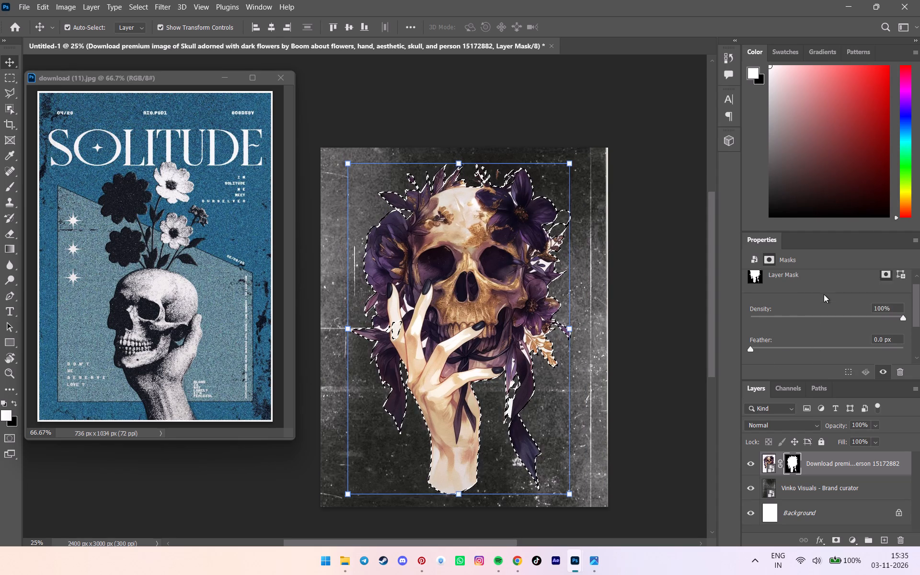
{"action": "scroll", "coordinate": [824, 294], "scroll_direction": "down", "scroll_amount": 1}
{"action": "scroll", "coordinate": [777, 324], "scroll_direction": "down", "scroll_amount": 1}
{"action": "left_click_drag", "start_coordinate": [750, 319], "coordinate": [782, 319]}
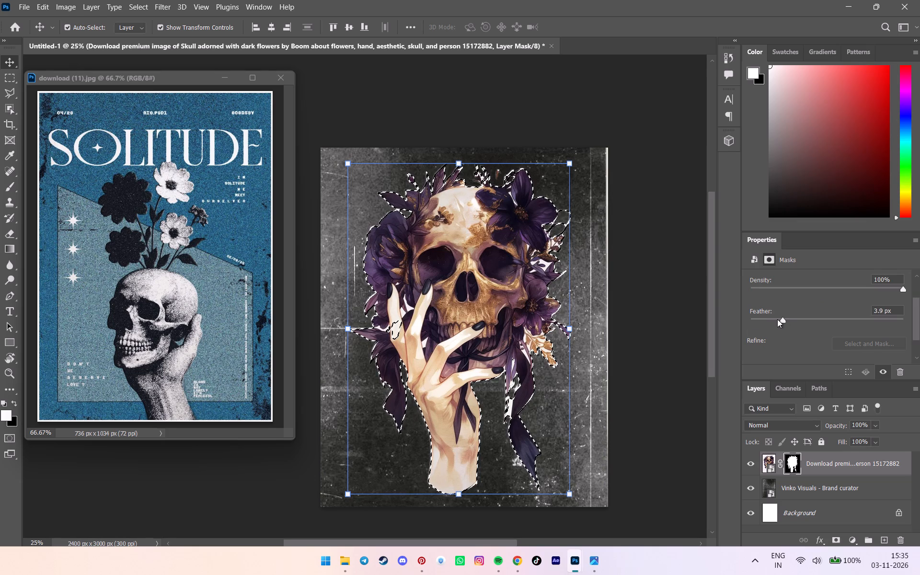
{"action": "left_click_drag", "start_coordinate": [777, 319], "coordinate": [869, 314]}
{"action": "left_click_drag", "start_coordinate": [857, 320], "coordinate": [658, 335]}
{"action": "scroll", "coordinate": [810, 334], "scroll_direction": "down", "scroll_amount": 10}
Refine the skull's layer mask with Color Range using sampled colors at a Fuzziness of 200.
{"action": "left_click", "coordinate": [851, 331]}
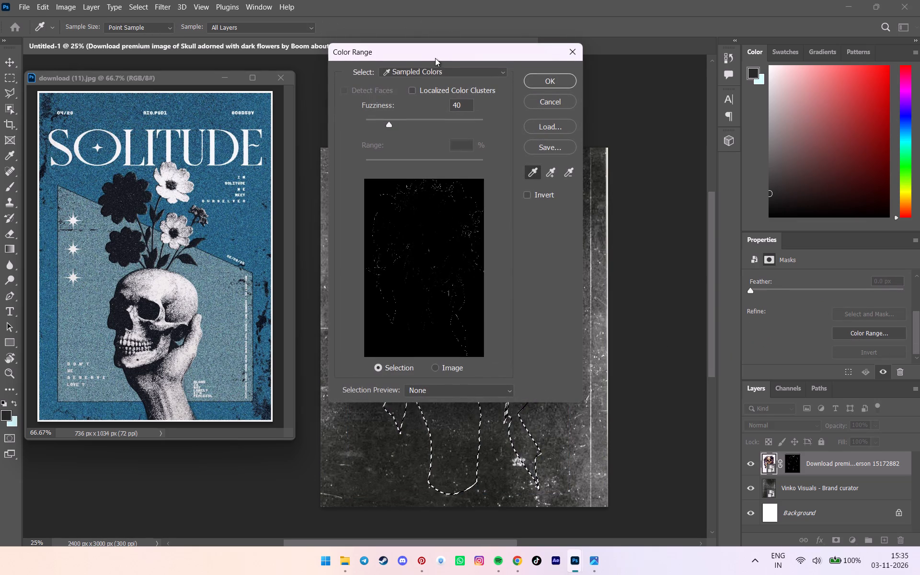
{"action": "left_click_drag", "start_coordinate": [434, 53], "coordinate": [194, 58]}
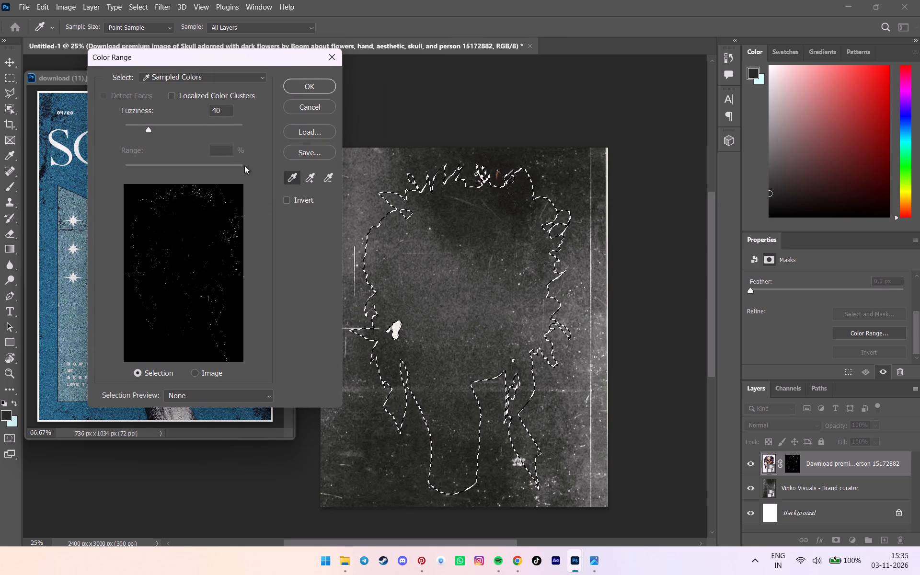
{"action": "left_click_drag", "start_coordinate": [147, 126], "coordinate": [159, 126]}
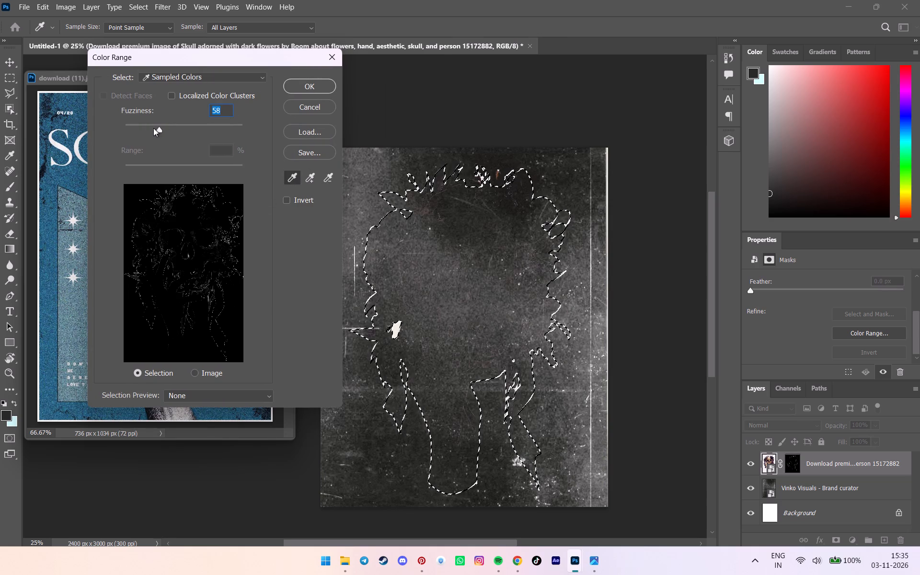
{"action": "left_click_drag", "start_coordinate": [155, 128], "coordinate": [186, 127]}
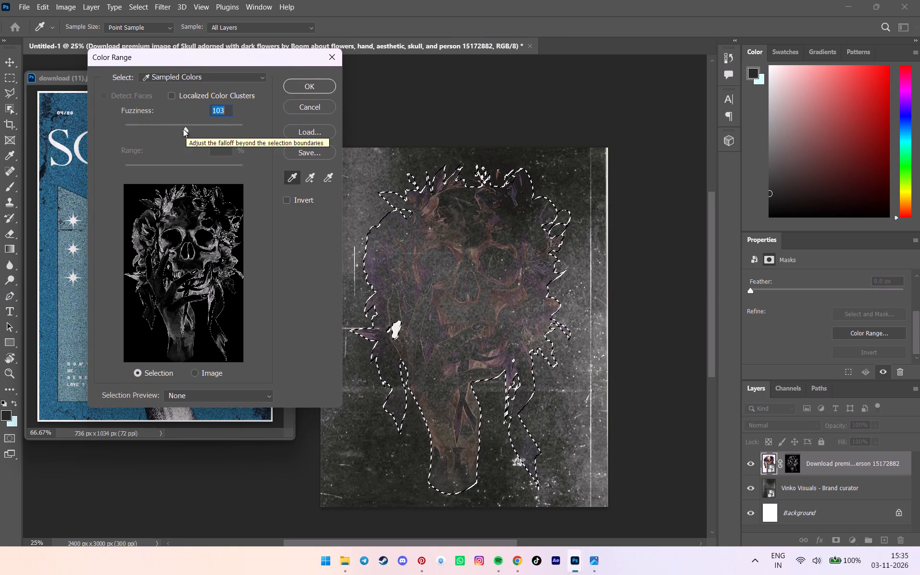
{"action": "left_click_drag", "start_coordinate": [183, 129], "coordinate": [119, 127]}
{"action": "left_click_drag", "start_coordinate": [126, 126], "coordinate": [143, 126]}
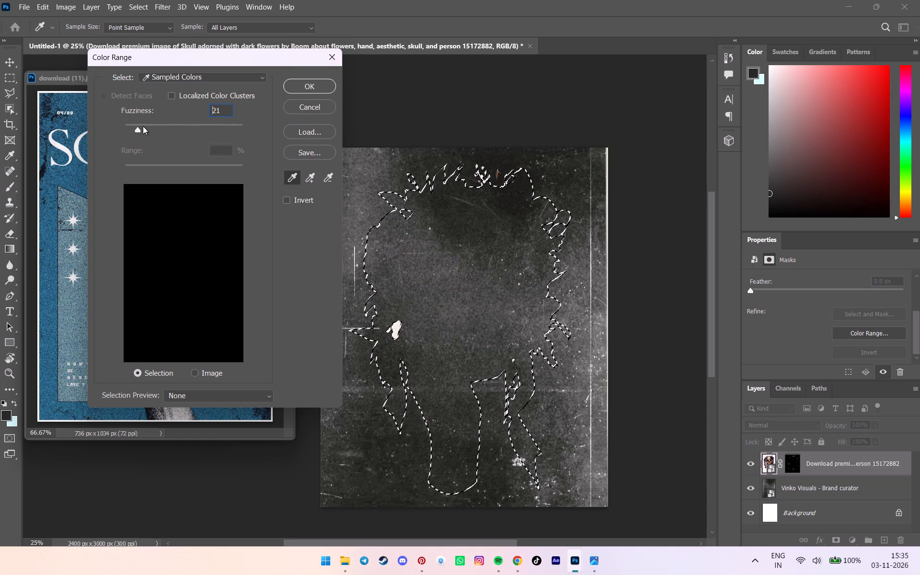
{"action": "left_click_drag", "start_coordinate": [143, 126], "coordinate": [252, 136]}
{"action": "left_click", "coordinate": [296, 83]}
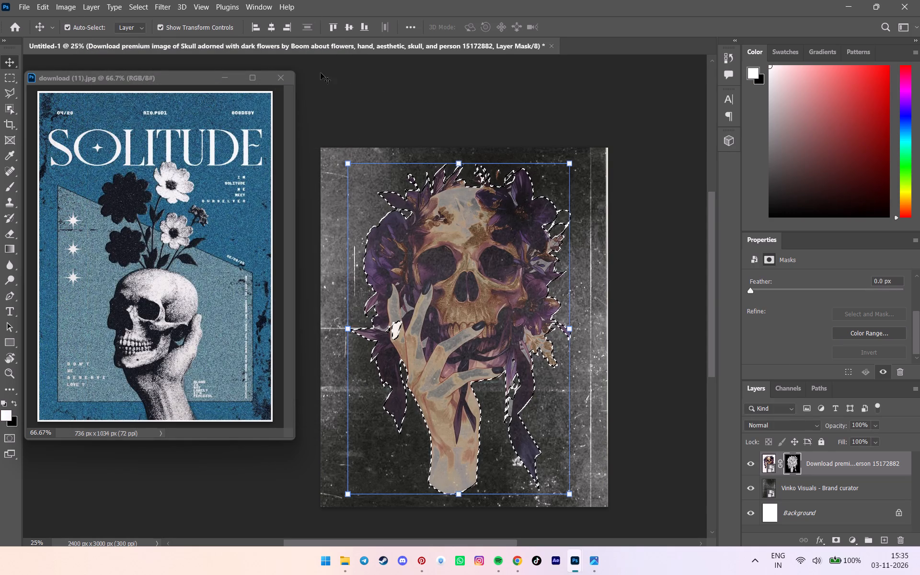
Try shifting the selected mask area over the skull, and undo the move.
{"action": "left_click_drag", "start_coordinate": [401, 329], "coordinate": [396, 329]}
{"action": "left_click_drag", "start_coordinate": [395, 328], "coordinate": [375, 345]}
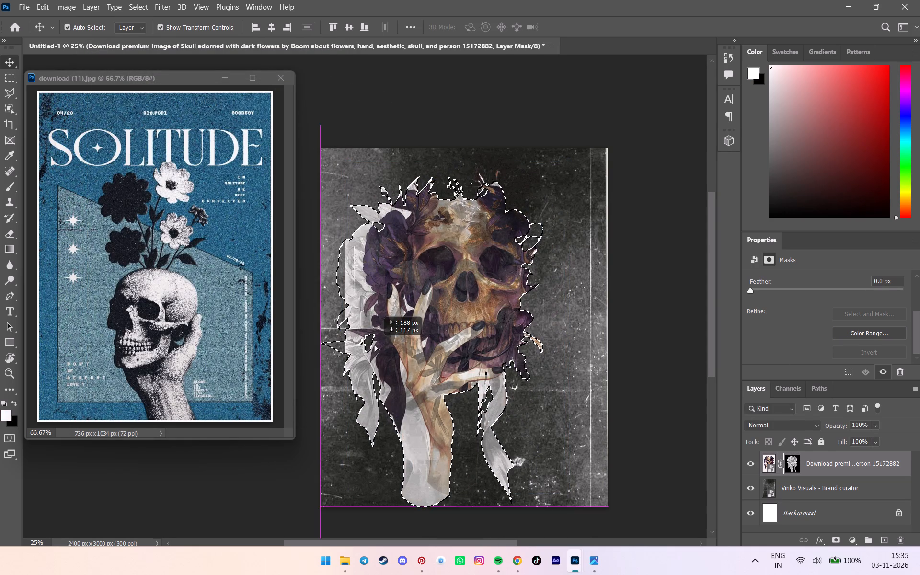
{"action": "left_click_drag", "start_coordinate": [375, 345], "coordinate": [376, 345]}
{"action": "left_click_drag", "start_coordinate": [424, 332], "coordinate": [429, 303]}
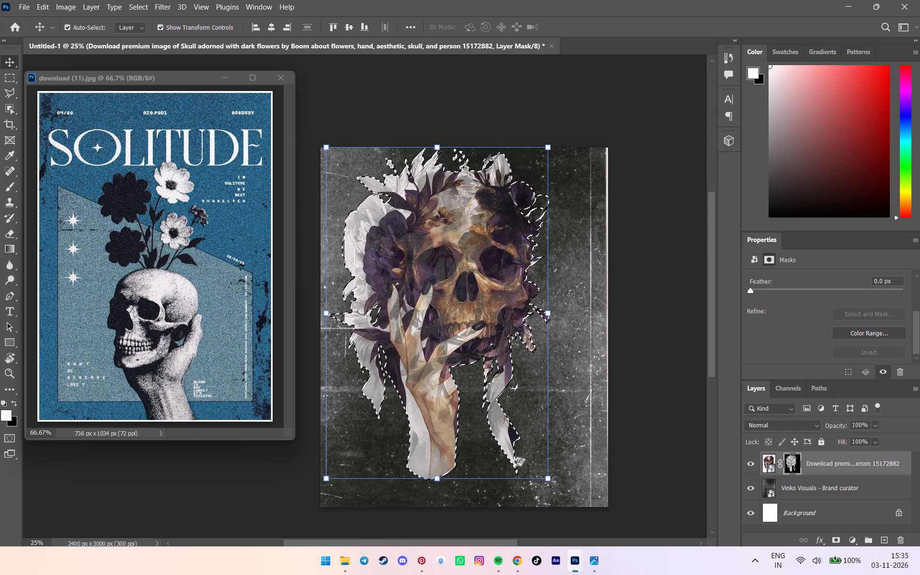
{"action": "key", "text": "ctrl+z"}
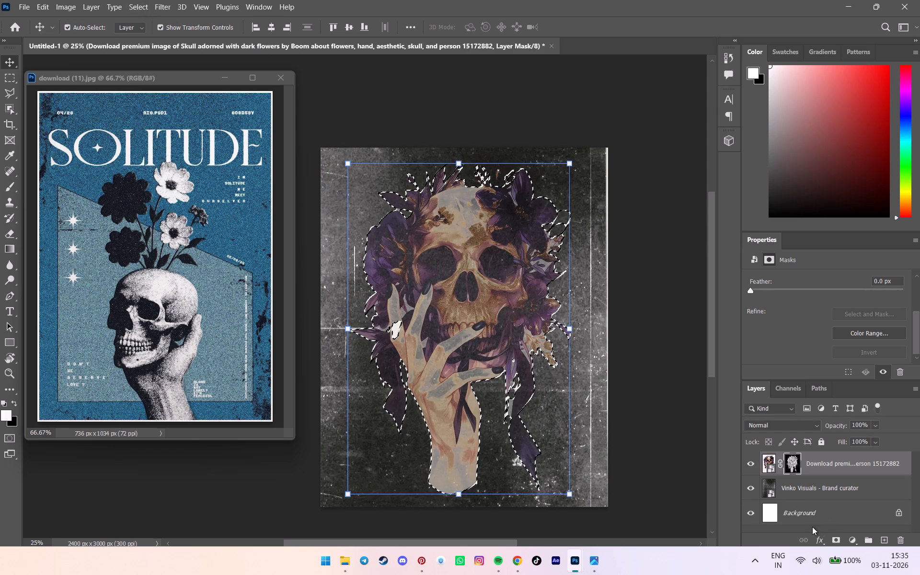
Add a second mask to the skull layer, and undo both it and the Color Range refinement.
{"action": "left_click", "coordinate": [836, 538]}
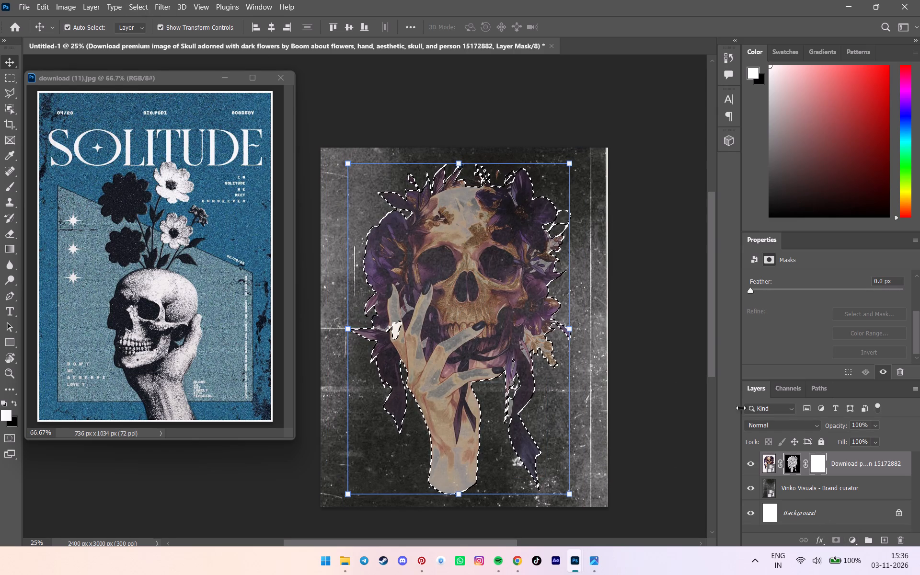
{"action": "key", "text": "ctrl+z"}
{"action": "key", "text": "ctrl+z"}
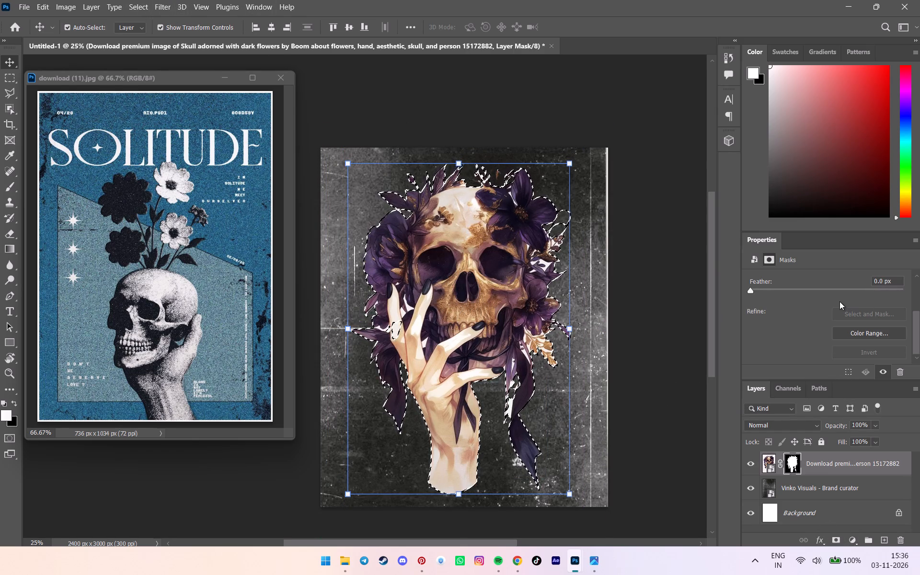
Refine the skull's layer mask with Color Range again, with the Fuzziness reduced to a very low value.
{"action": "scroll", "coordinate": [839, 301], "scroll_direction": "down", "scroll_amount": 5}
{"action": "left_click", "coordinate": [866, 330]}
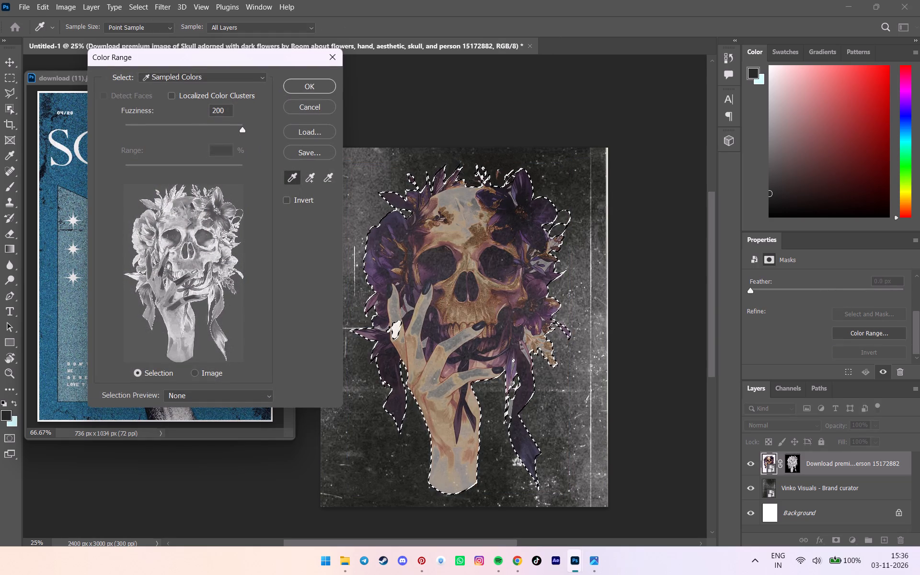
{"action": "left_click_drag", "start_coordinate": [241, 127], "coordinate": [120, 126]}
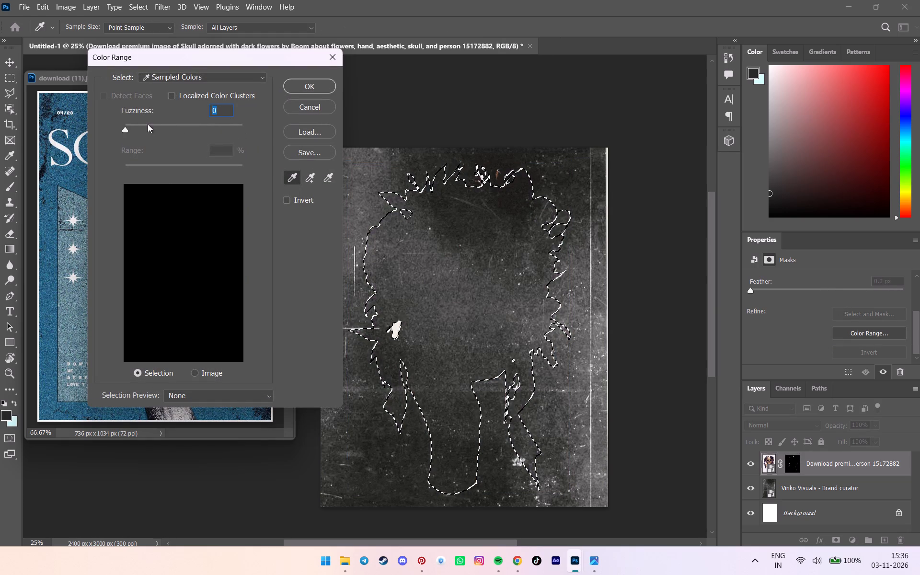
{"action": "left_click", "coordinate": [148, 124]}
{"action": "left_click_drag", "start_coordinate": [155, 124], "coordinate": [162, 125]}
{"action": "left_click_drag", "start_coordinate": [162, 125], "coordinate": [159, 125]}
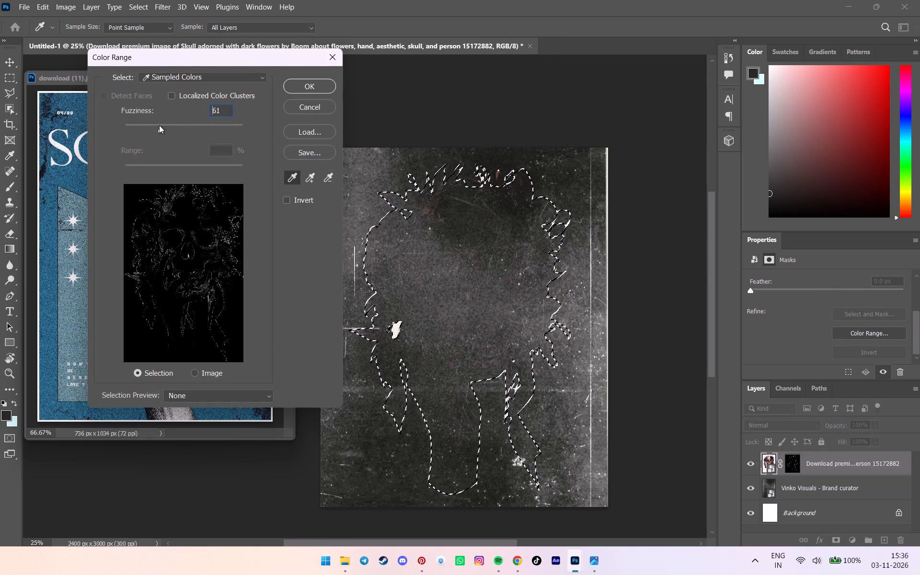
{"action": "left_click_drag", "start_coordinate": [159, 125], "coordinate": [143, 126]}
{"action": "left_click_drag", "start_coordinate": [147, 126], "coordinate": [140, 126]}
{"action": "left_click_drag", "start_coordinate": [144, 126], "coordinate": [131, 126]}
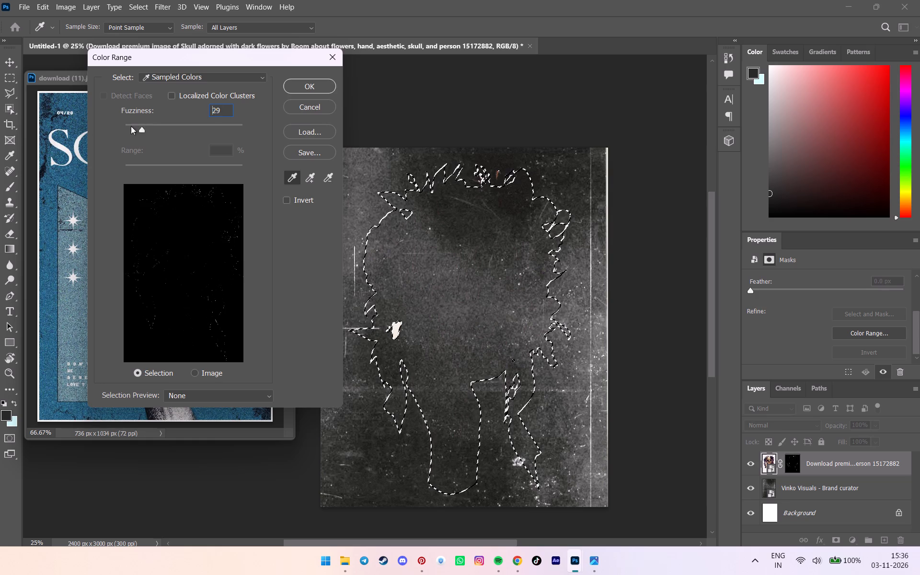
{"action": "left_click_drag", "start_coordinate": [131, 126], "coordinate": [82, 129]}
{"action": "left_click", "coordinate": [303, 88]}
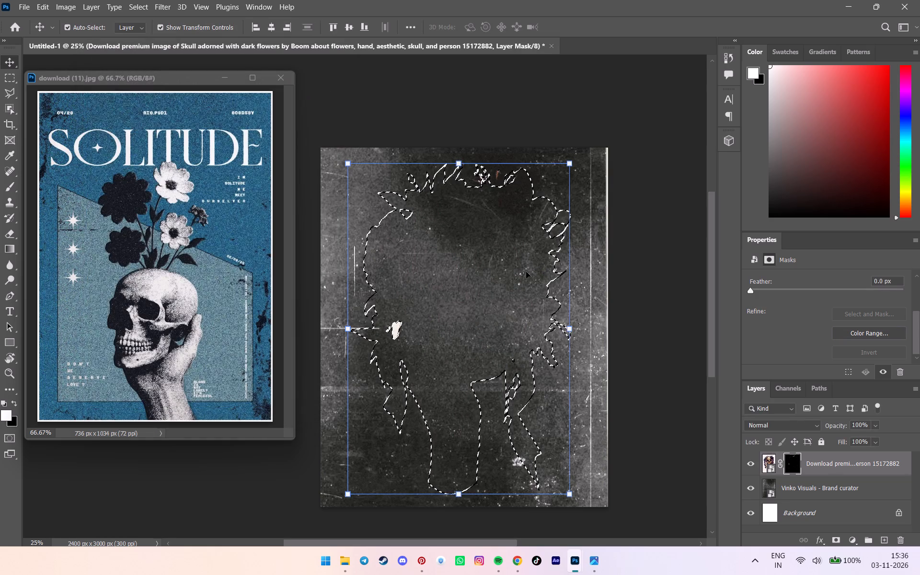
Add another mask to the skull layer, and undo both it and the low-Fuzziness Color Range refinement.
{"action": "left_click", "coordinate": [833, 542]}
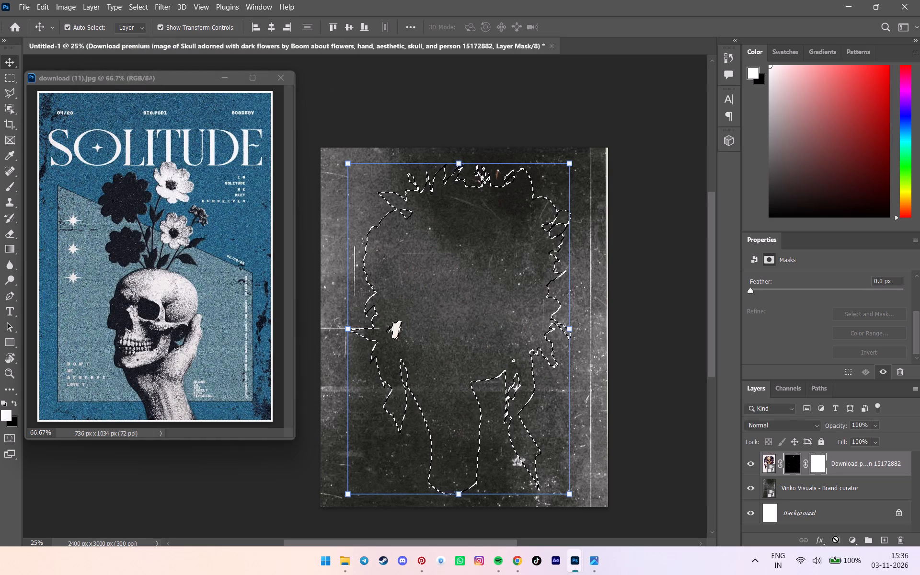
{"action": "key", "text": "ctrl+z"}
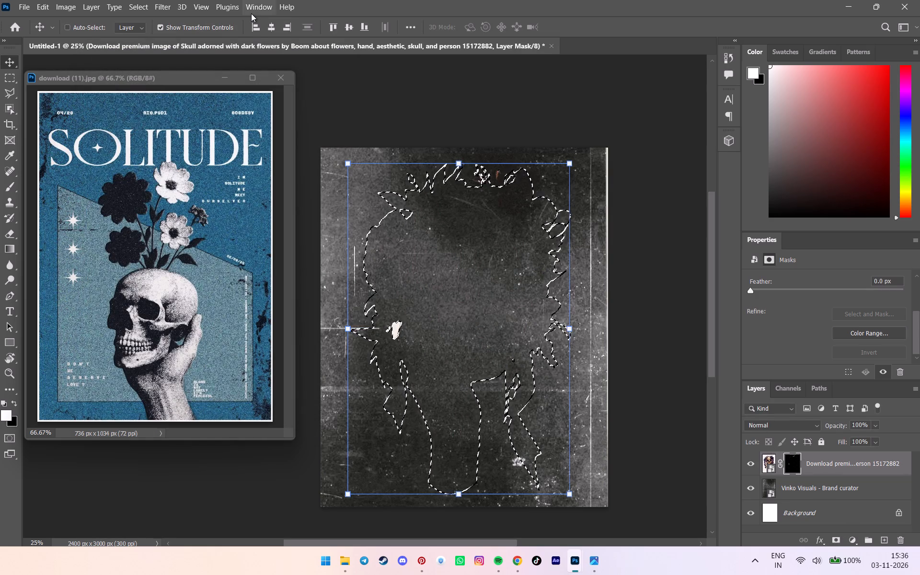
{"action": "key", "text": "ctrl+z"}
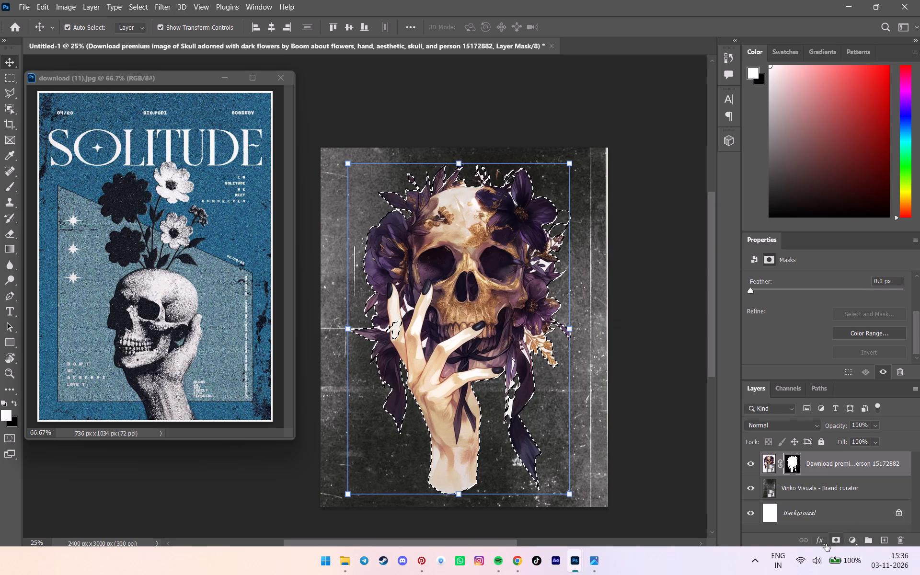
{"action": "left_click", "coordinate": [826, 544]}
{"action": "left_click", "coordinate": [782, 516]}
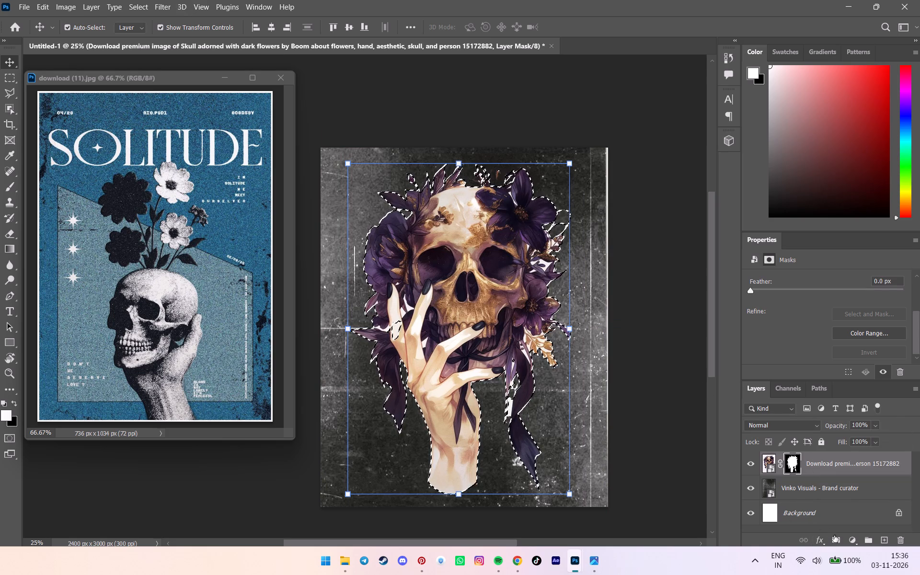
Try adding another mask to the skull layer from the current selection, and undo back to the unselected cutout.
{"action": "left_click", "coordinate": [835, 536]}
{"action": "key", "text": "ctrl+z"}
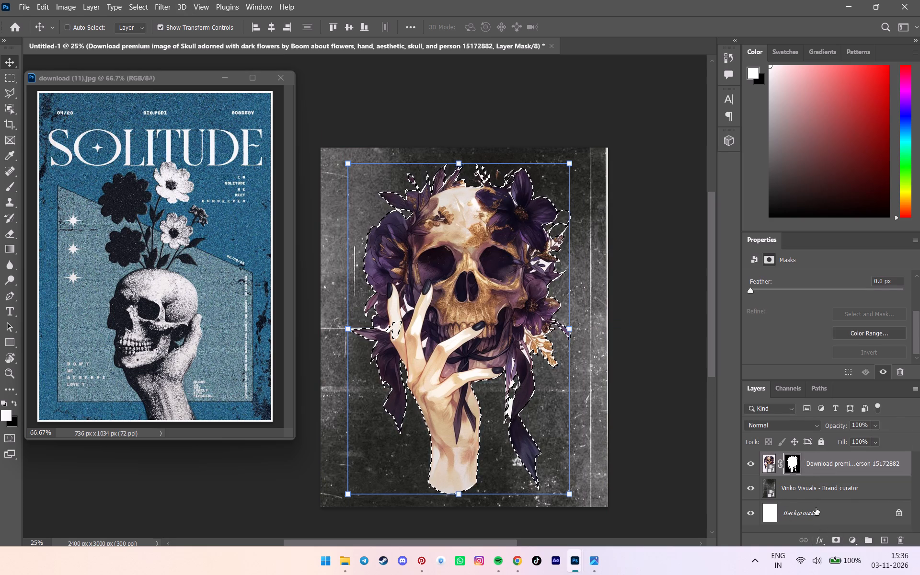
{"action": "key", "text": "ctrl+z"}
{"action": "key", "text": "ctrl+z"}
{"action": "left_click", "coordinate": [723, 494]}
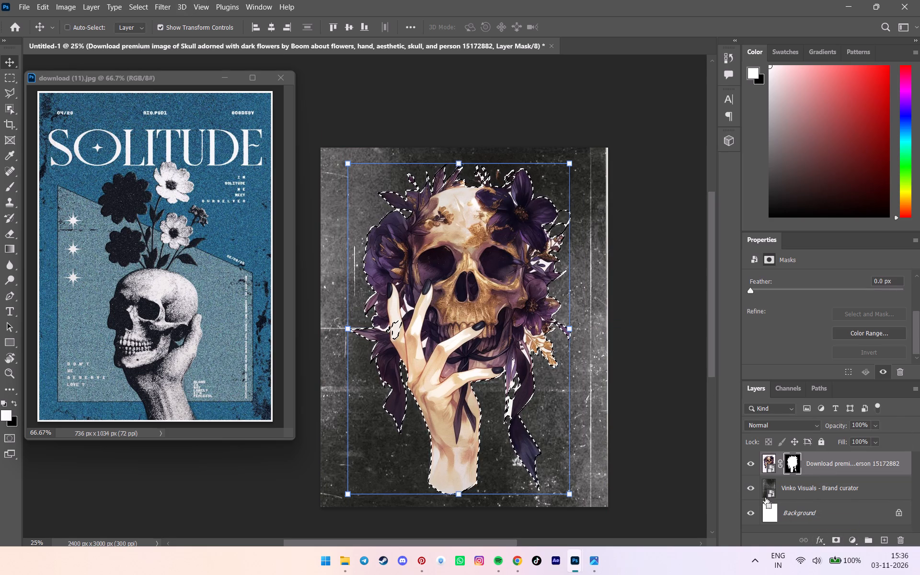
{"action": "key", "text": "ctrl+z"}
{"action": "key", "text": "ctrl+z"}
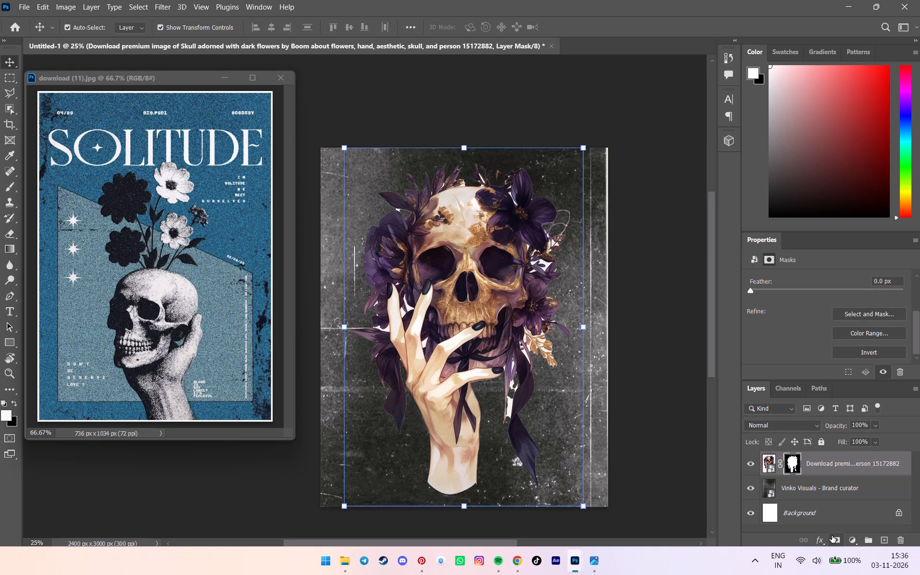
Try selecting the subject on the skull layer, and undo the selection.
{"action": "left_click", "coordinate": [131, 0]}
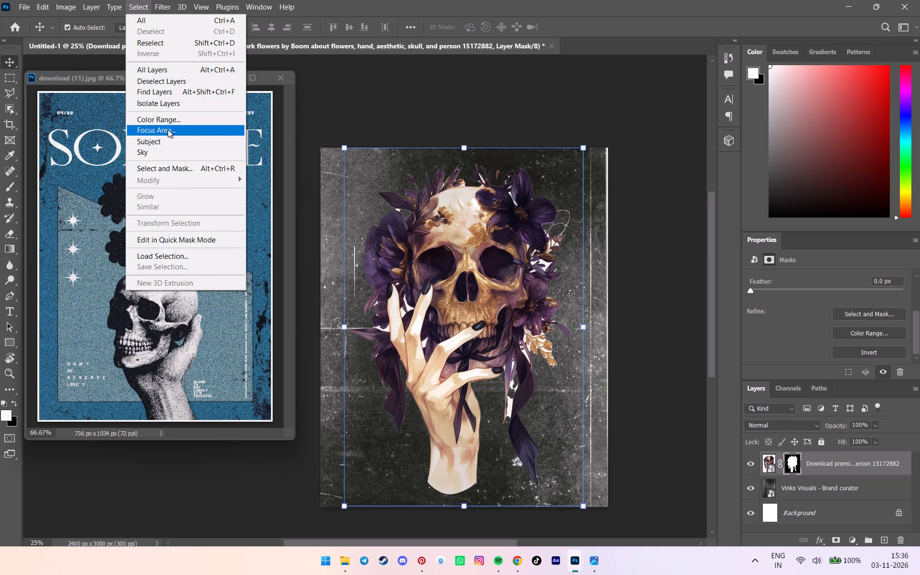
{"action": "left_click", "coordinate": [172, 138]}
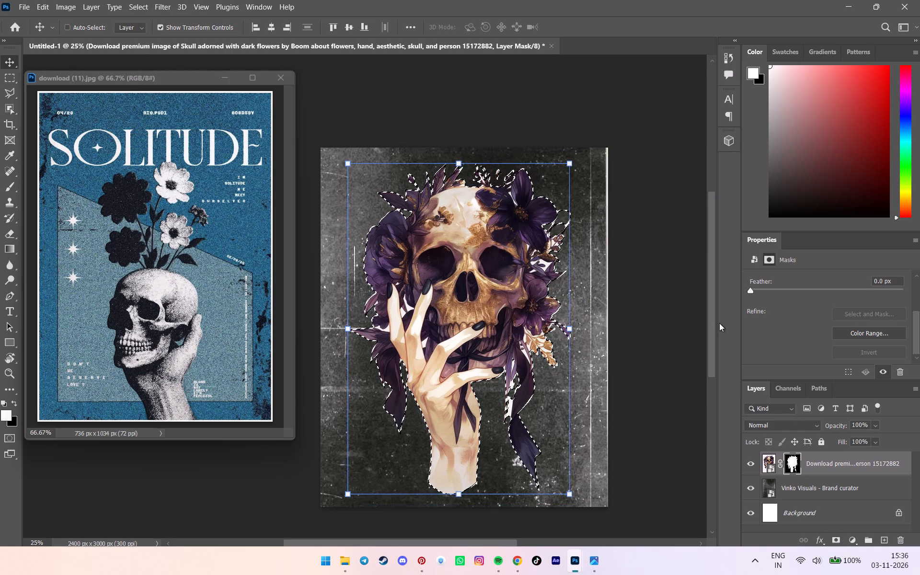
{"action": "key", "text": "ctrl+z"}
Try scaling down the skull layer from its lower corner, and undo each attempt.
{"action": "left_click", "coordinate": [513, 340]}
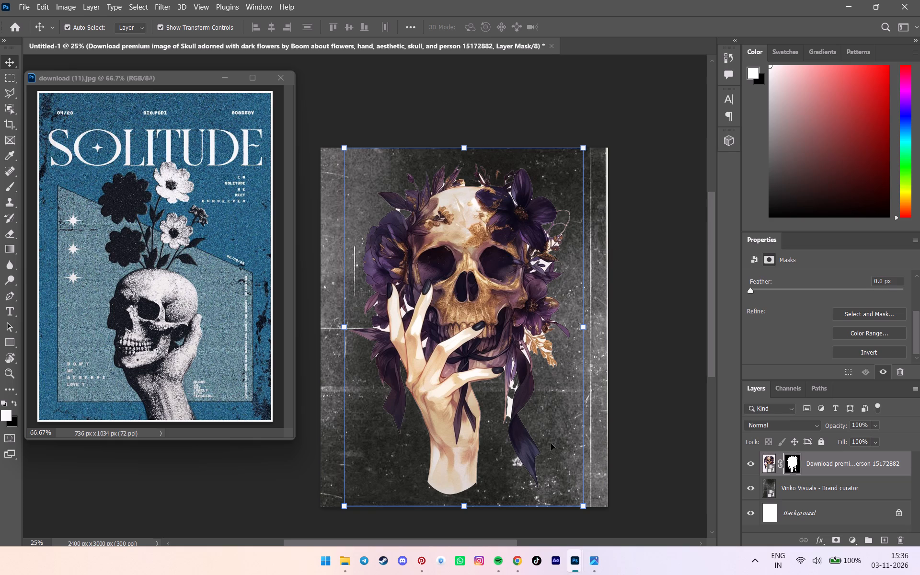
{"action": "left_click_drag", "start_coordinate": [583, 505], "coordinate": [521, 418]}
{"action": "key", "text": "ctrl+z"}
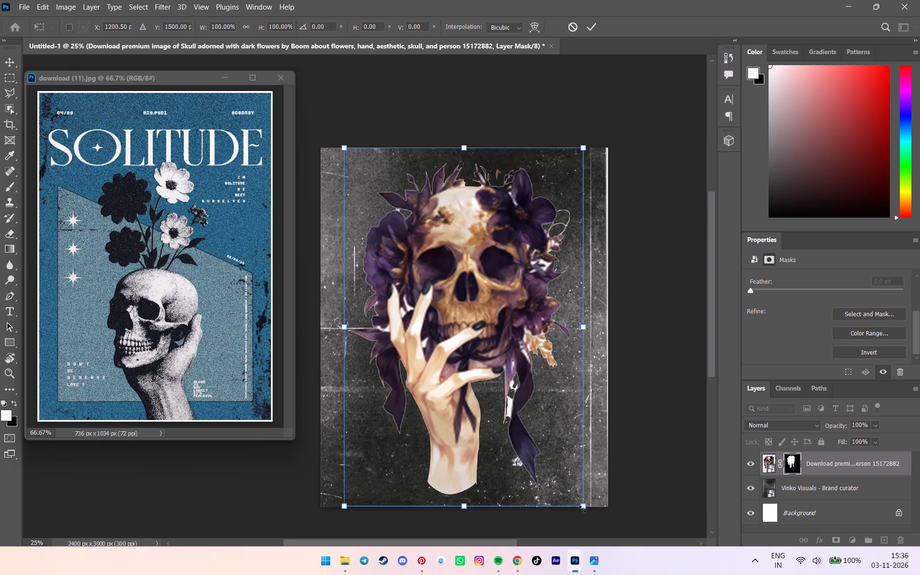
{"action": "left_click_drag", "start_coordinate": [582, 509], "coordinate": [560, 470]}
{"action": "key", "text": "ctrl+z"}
Shrink the skull to about 50% width and 46% height, and move it to the lower centre of the poster.
{"action": "left_click_drag", "start_coordinate": [584, 506], "coordinate": [527, 437]}
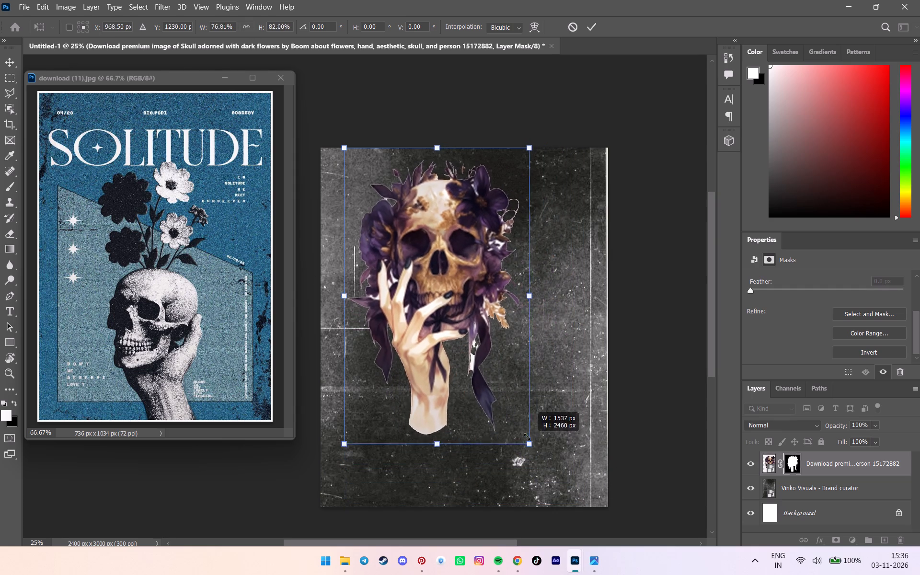
{"action": "left_click_drag", "start_coordinate": [527, 437], "coordinate": [464, 320]}
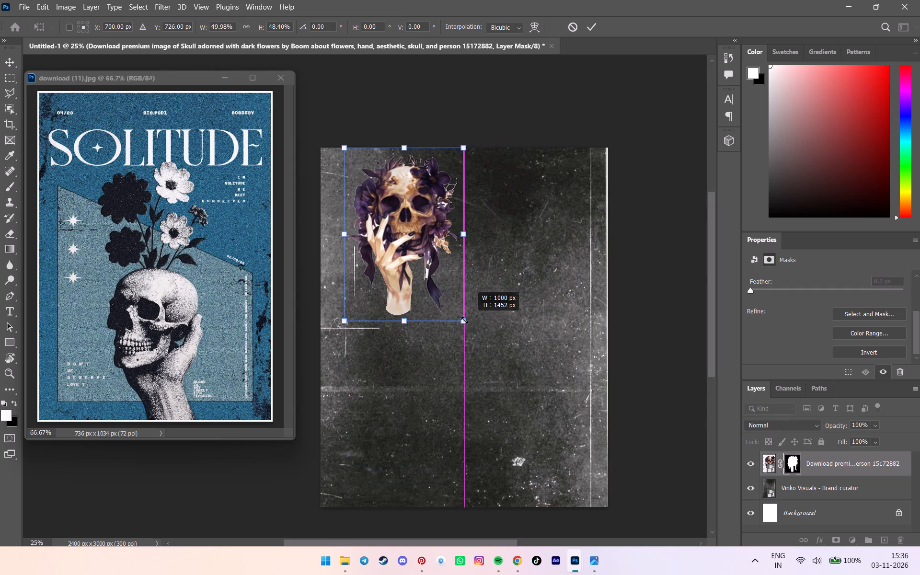
{"action": "left_click_drag", "start_coordinate": [464, 320], "coordinate": [461, 311]}
{"action": "left_click_drag", "start_coordinate": [416, 294], "coordinate": [464, 328]}
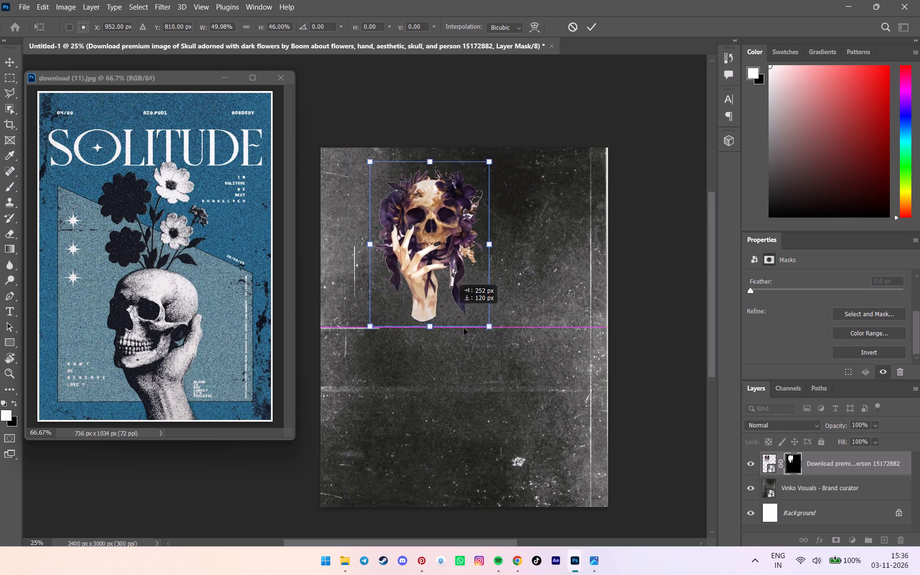
{"action": "left_click_drag", "start_coordinate": [464, 328], "coordinate": [476, 438]}
Enlarge the skull to about 69% width and 69% height, with the wrist running off the poster's bottom edge.
{"action": "left_click_drag", "start_coordinate": [465, 459], "coordinate": [462, 514]}
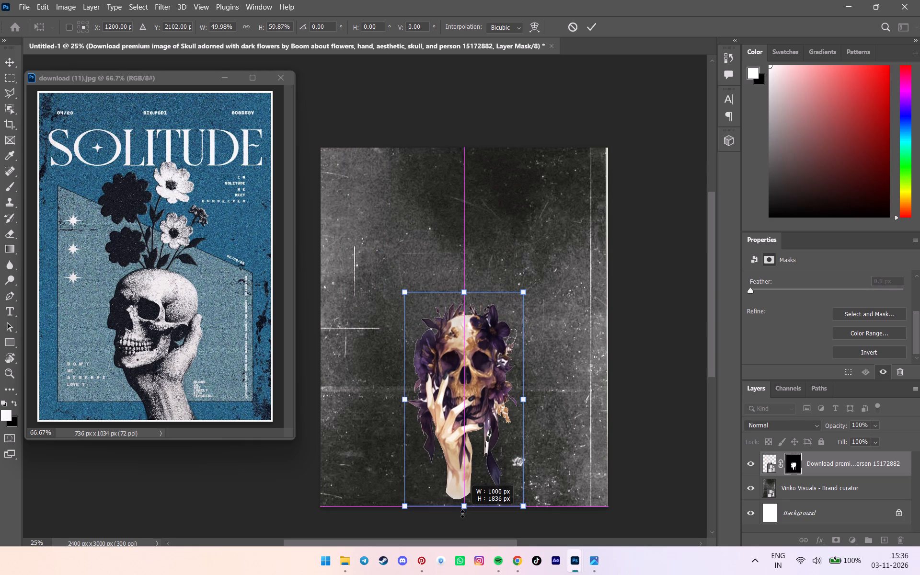
{"action": "left_click_drag", "start_coordinate": [462, 514], "coordinate": [465, 517]}
{"action": "left_click_drag", "start_coordinate": [404, 404], "coordinate": [383, 403]}
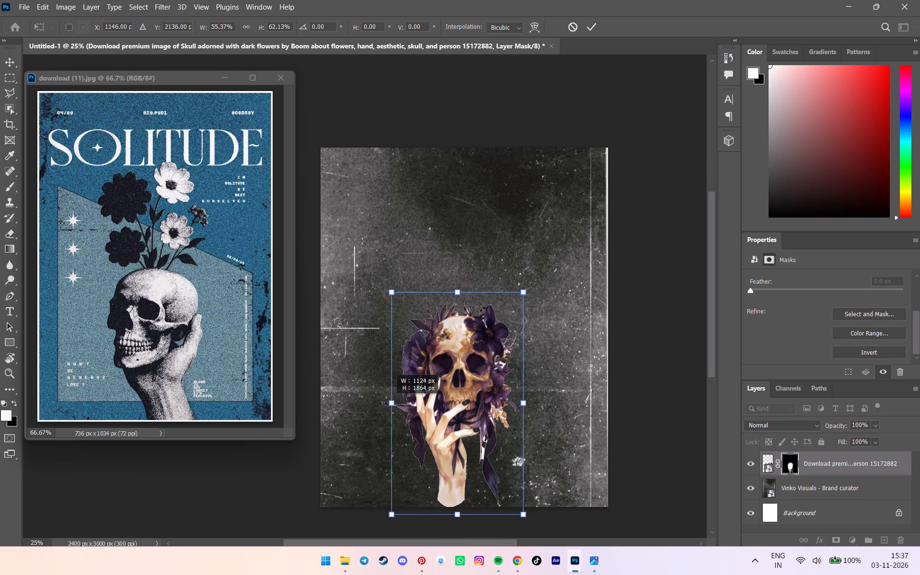
{"action": "left_click_drag", "start_coordinate": [383, 403], "coordinate": [375, 401]}
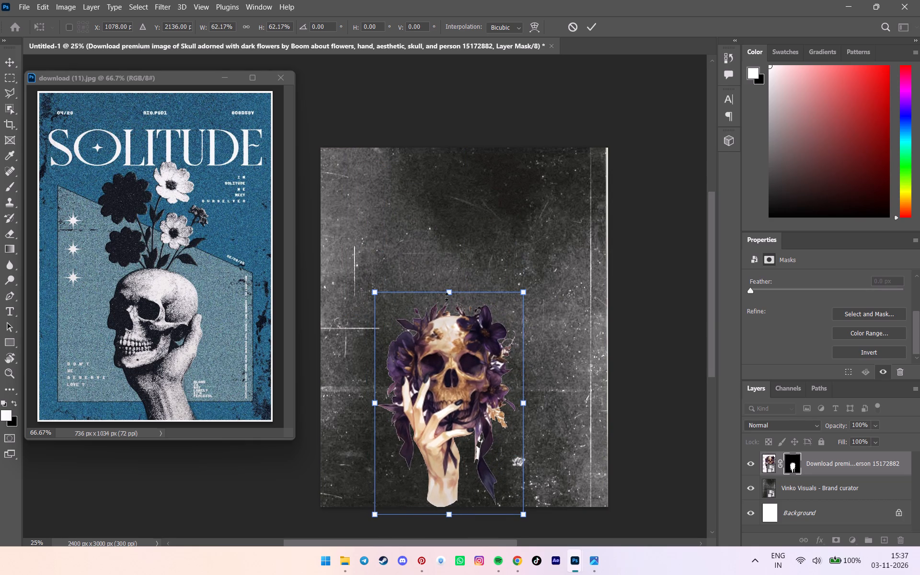
{"action": "left_click_drag", "start_coordinate": [449, 293], "coordinate": [449, 286]}
{"action": "left_click_drag", "start_coordinate": [372, 398], "coordinate": [366, 397]}
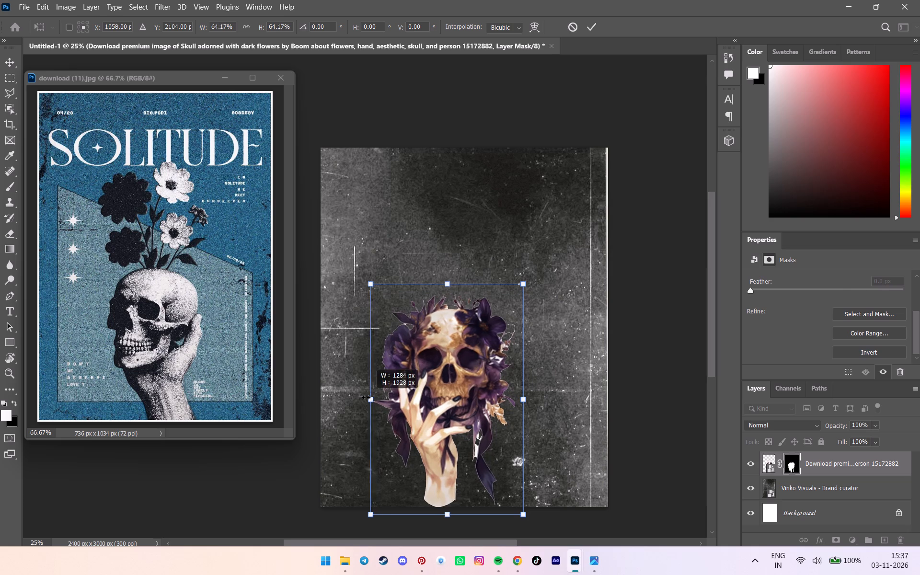
{"action": "left_click_drag", "start_coordinate": [366, 397], "coordinate": [366, 397]}
{"action": "left_click_drag", "start_coordinate": [445, 517], "coordinate": [445, 518]}
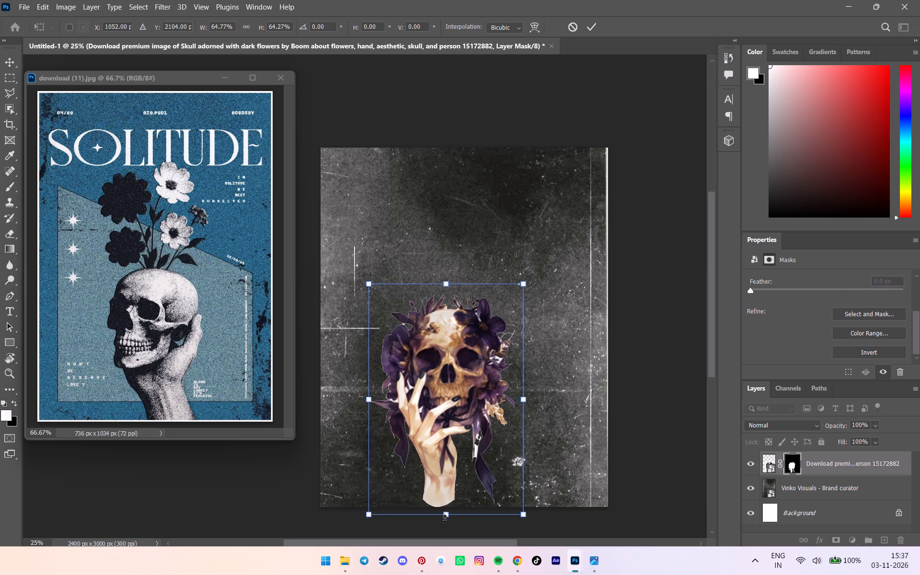
{"action": "left_click_drag", "start_coordinate": [445, 518], "coordinate": [445, 525]}
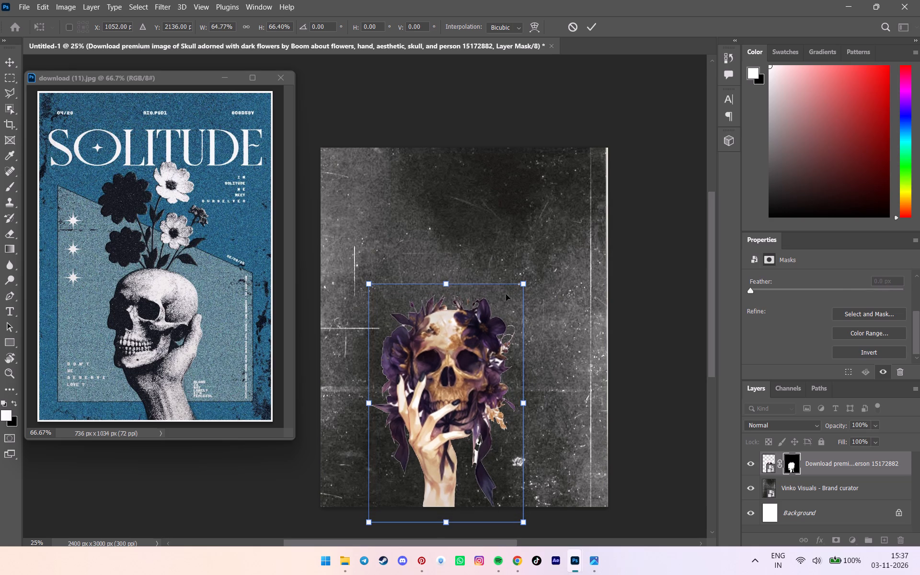
{"action": "left_click_drag", "start_coordinate": [371, 403], "coordinate": [363, 404]}
{"action": "left_click", "coordinate": [525, 403]}
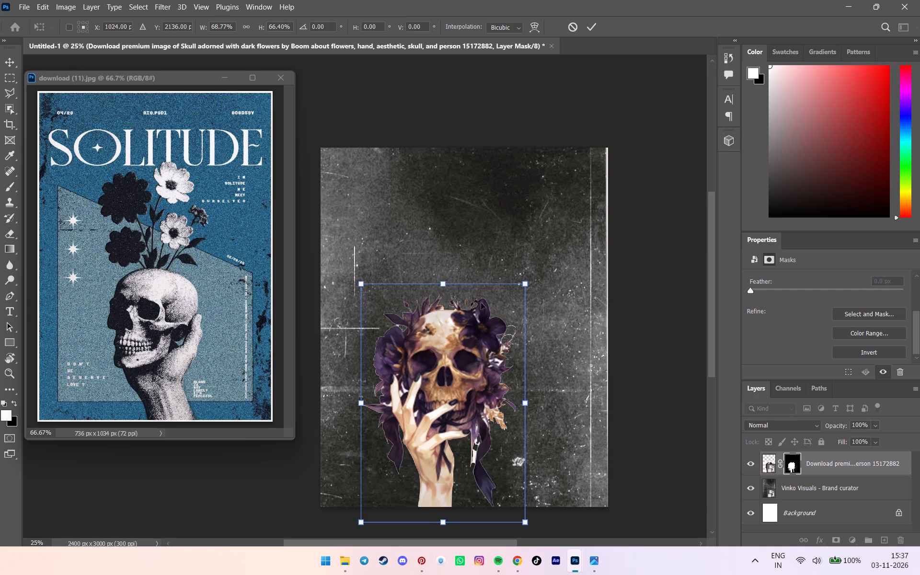
{"action": "left_click_drag", "start_coordinate": [439, 283], "coordinate": [444, 272]}
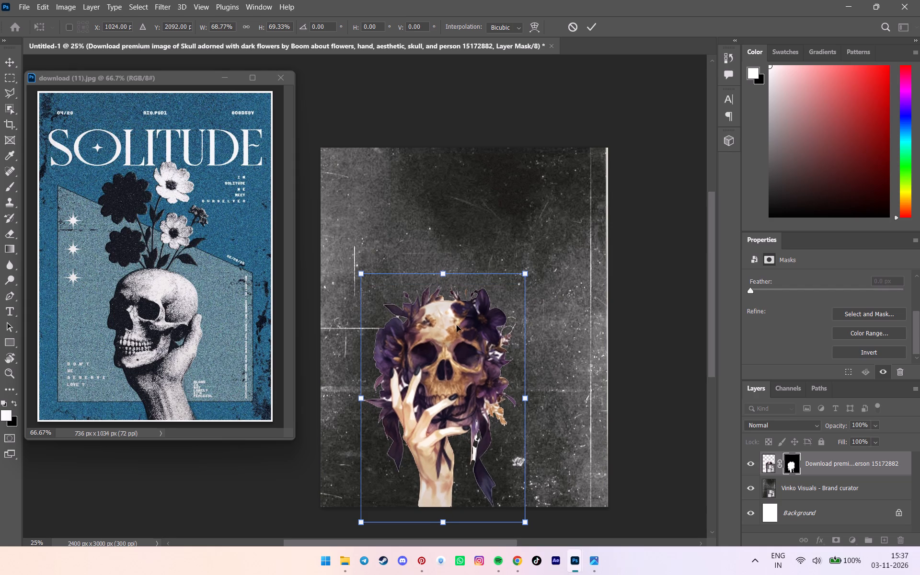
{"action": "left_click_drag", "start_coordinate": [457, 326], "coordinate": [457, 331]}
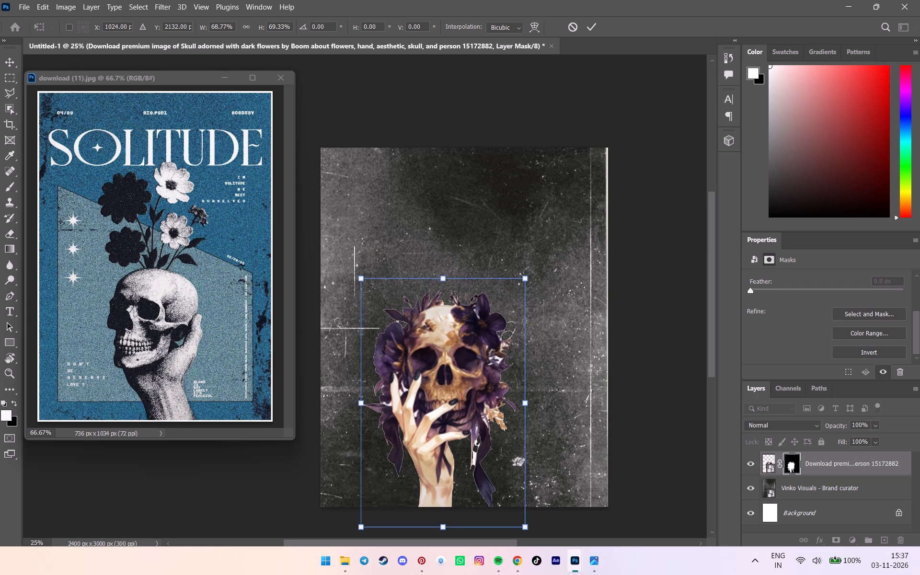
{"action": "left_click", "coordinate": [573, 226]}
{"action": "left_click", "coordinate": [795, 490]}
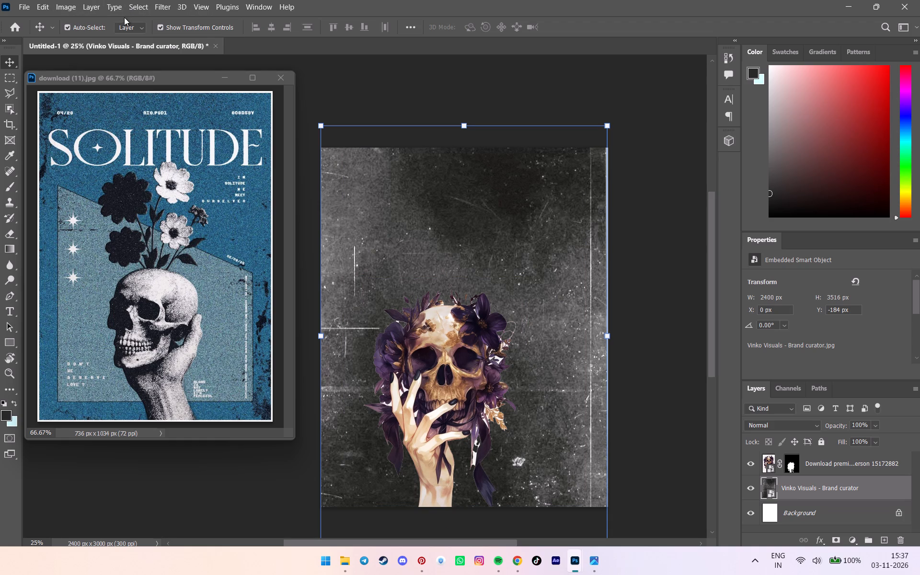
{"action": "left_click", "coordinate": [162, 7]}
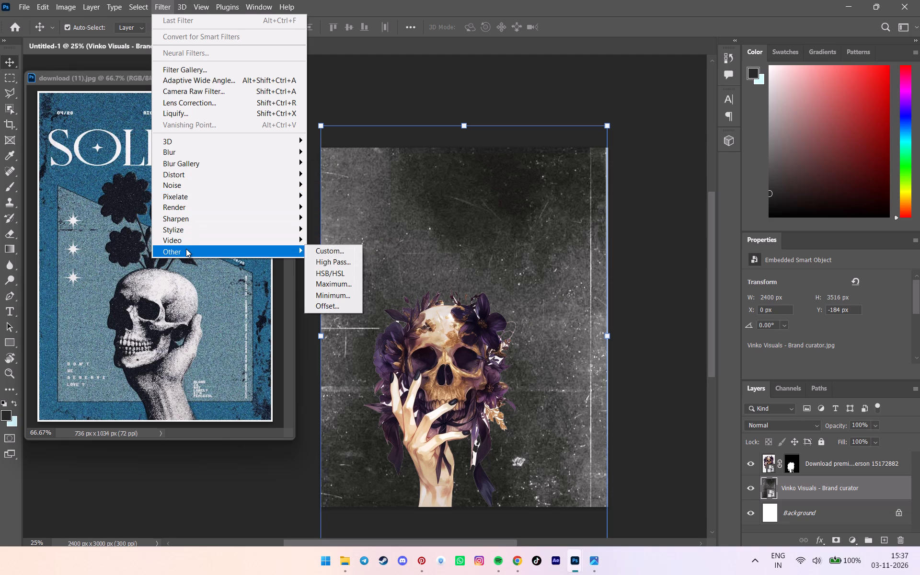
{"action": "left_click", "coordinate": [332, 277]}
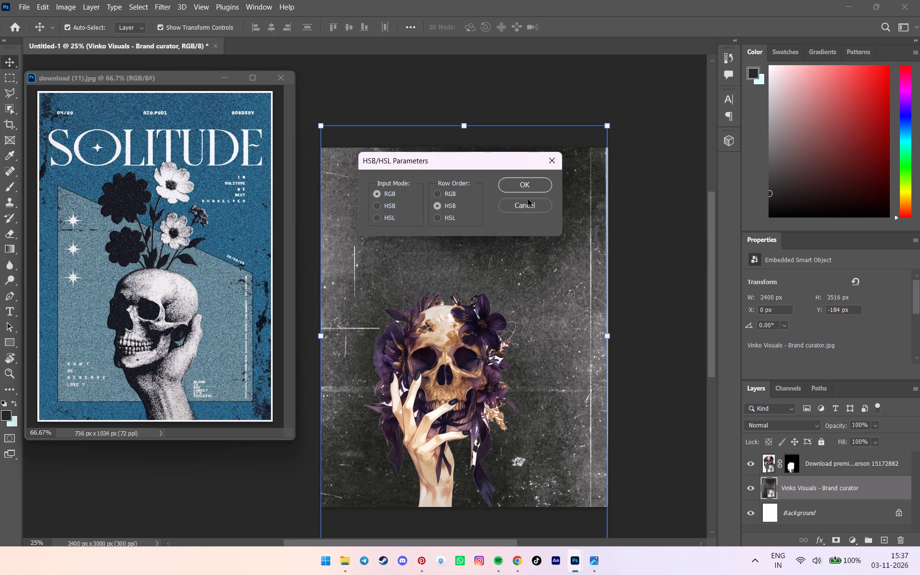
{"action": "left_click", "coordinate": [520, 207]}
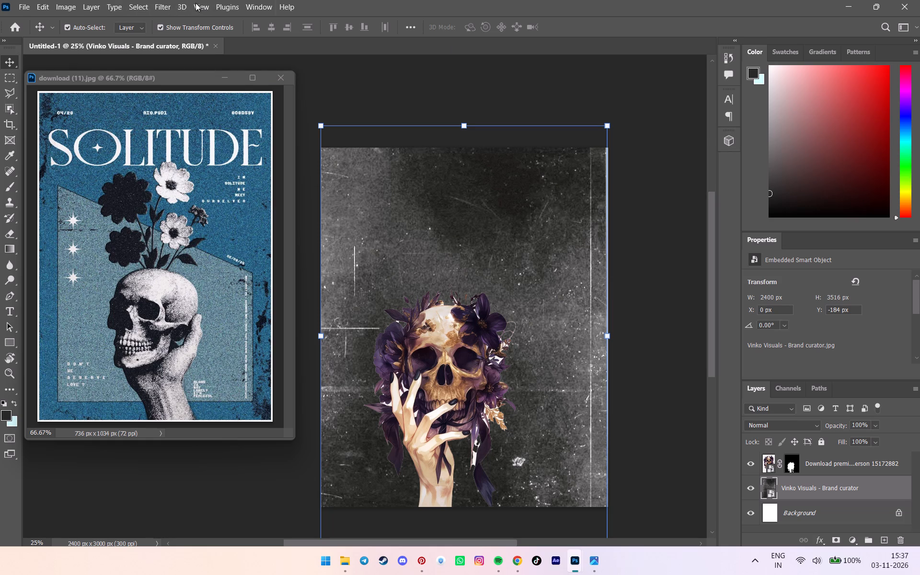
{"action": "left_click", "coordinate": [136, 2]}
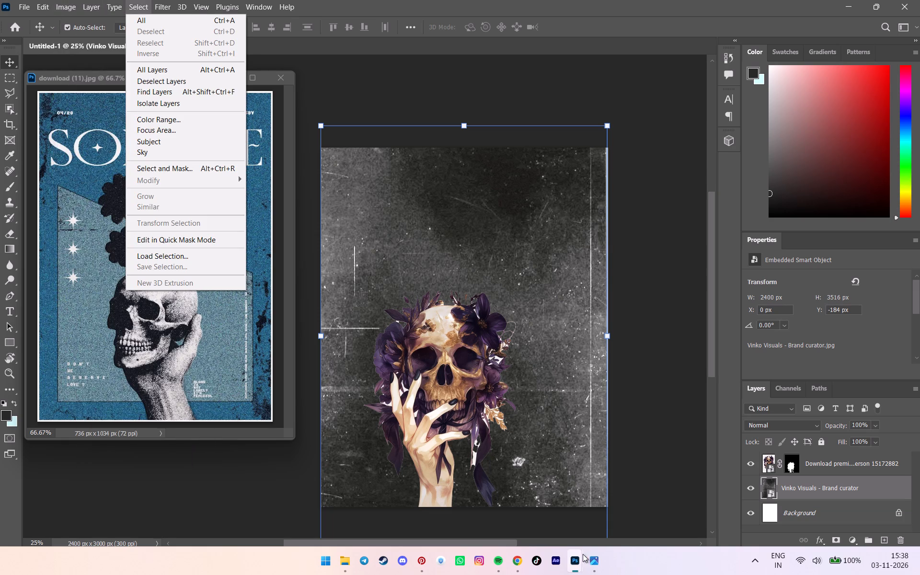
Switch to Chrome and search YouTube for "how to change image color in photoshop".
{"action": "left_click", "coordinate": [515, 556]}
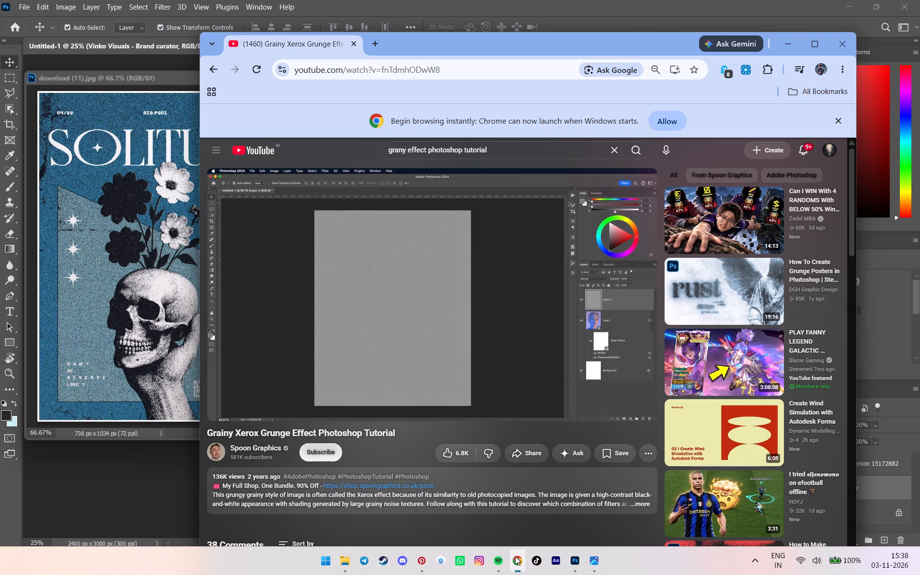
{"action": "left_click", "coordinate": [218, 79]}
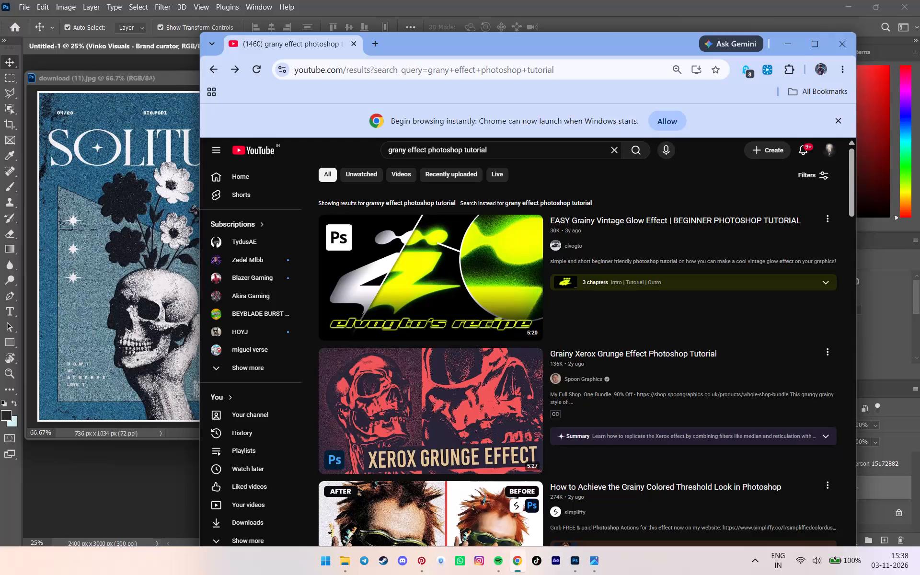
{"action": "left_click_drag", "start_coordinate": [507, 146], "coordinate": [497, 145]}
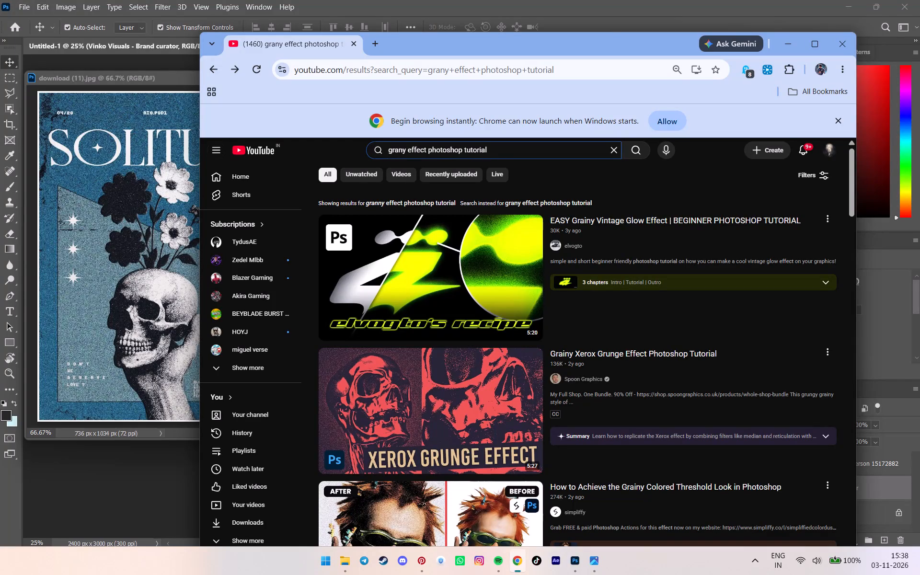
{"action": "left_click", "coordinate": [518, 147]}
{"action": "key", "text": "ctrl+a"}
{"action": "type", "text": "how"}
{"action": "key", "text": "space"}
{"action": "type", "text": "to cxhn"}
{"action": "key", "text": "BackSpace"}
{"action": "key", "text": "BackSpace"}
{"action": "key", "text": "BackSpace"}
{"action": "type", "text": "hange image"}
{"action": "key", "text": "space"}
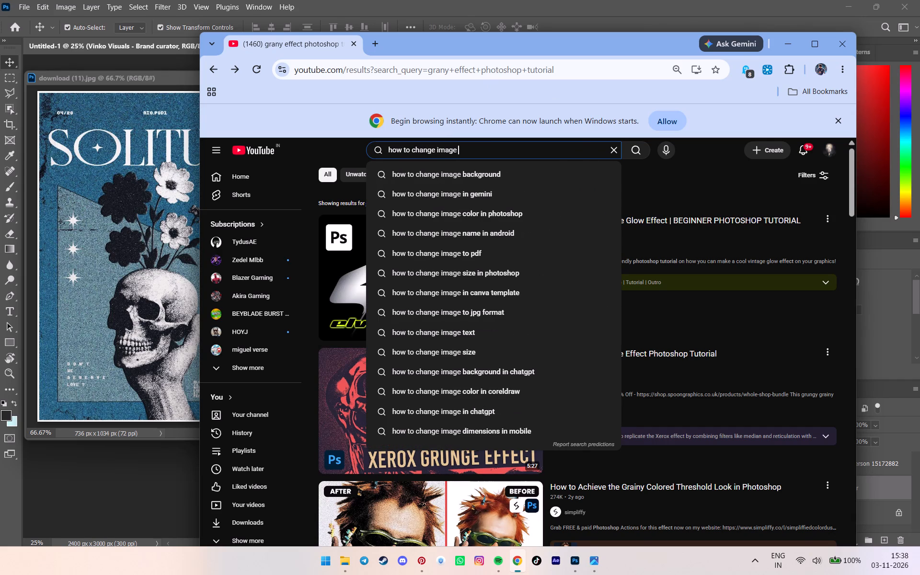
{"action": "type", "text": "color inn"}
{"action": "key", "text": "space"}
{"action": "key", "text": "equal"}
{"action": "key", "text": "BackSpace"}
{"action": "key", "text": "BackSpace"}
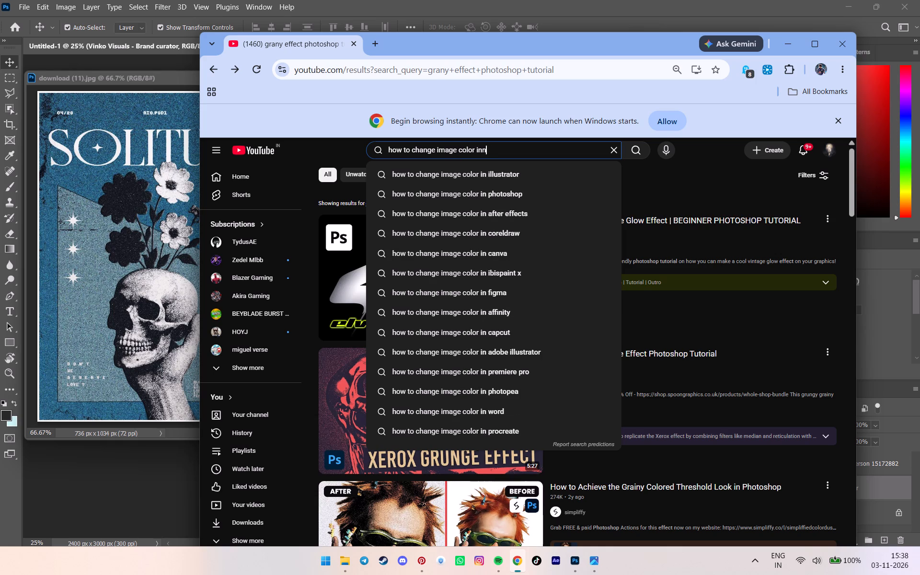
{"action": "key", "text": "BackSpace"}
{"action": "key", "text": "space"}
{"action": "type", "text": "p"}
{"action": "key", "text": "BackSpace"}
{"action": "type", "text": "ho"}
{"action": "key", "text": "BackSpace"}
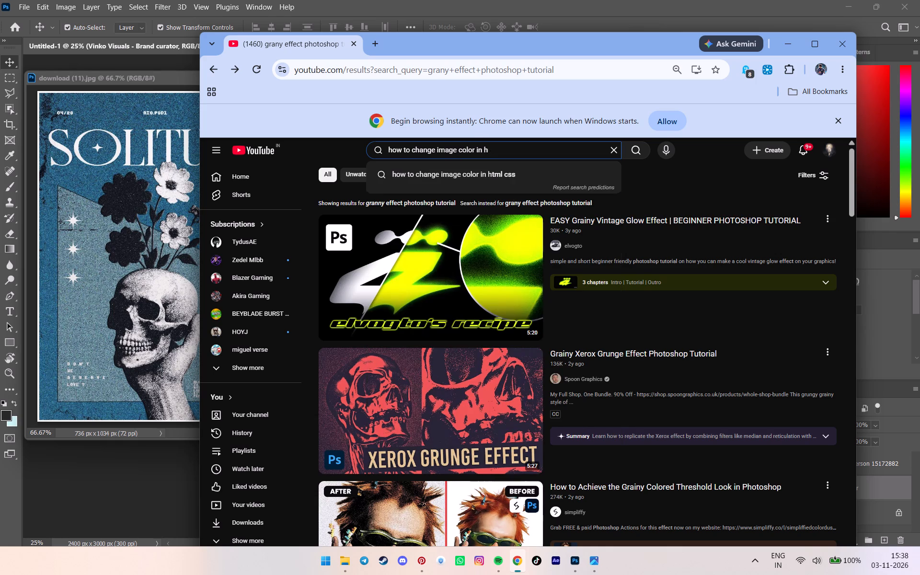
{"action": "key", "text": "BackSpace"}
{"action": "type", "text": "ph"}
{"action": "left_click", "coordinate": [495, 173]}
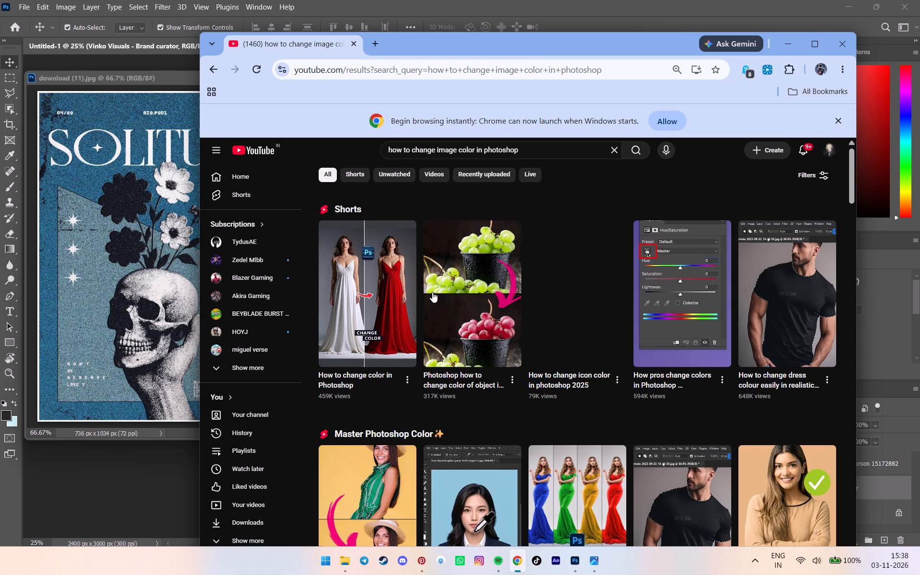
Browse the results and open the Short "How to change color in Photoshop" to watch it.
{"action": "scroll", "coordinate": [432, 292], "scroll_direction": "down", "scroll_amount": 2}
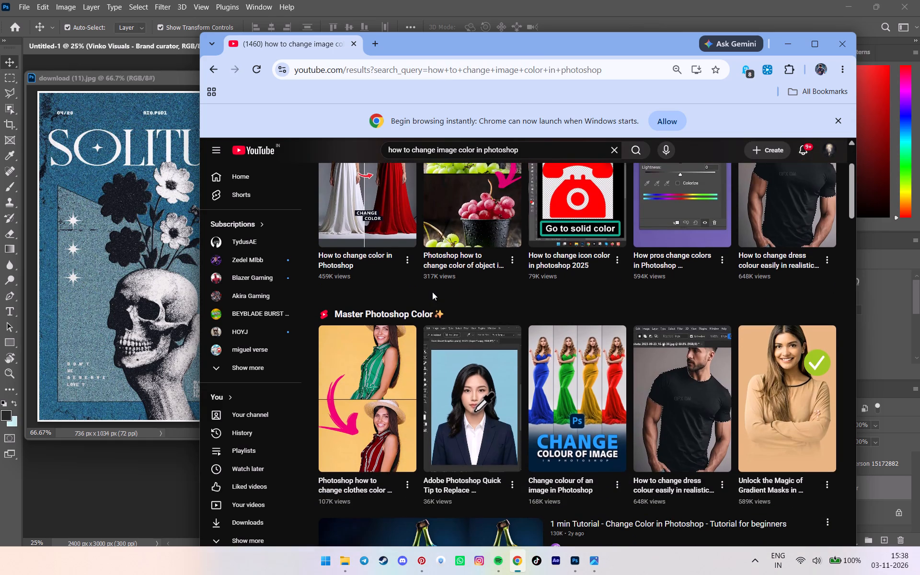
{"action": "left_click", "coordinate": [378, 229]}
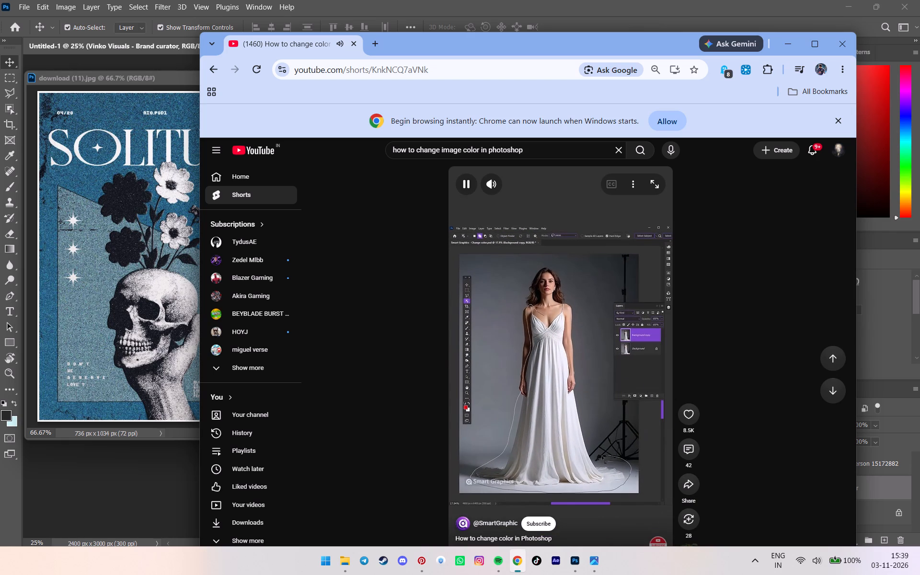
Return to the YouTube search results and look through the image colour tutorials.
{"action": "left_click", "coordinate": [213, 77]}
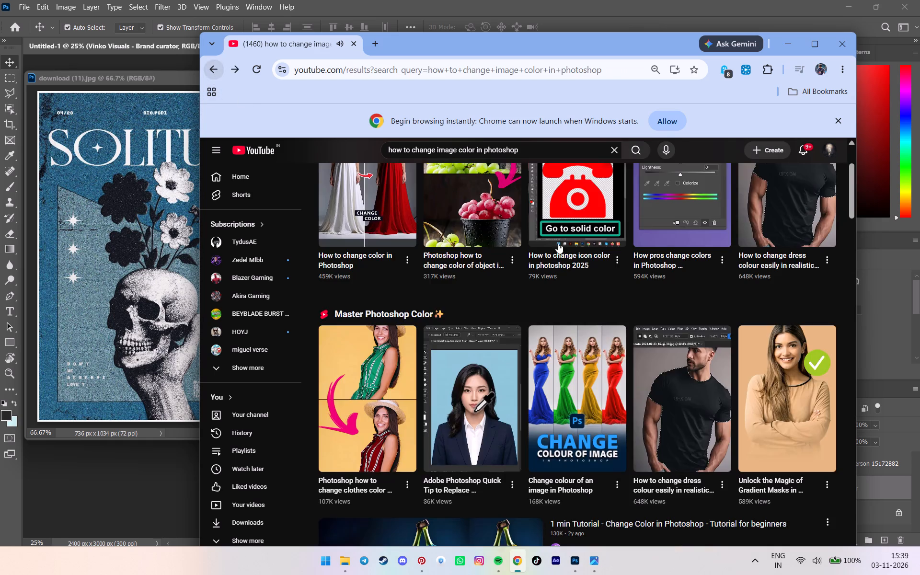
{"action": "scroll", "coordinate": [707, 327], "scroll_direction": "down", "scroll_amount": 7}
{"action": "scroll", "coordinate": [537, 420], "scroll_direction": "up", "scroll_amount": 7}
{"action": "scroll", "coordinate": [537, 420], "scroll_direction": "down", "scroll_amount": 8}
{"action": "scroll", "coordinate": [454, 183], "scroll_direction": "up", "scroll_amount": 2}
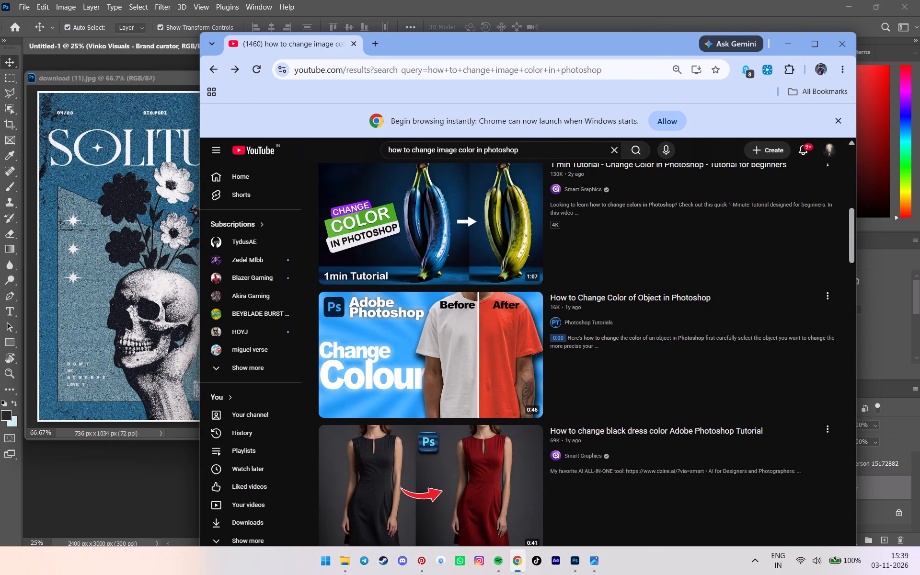
Search YouTube for "how to change background colour in photoshop".
{"action": "left_click", "coordinate": [455, 152]}
{"action": "key", "text": "BackSpace"}
{"action": "key", "text": "BackSpace"}
{"action": "key", "text": "BackSpace"}
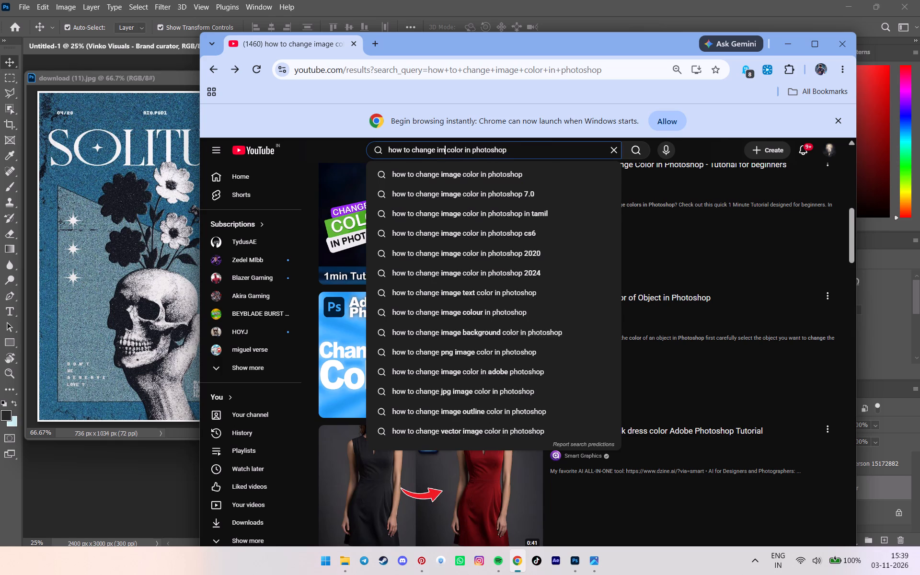
{"action": "key", "text": "BackSpace"}
{"action": "key", "text": "BackSpace"}
{"action": "type", "text": "back"}
{"action": "left_click", "coordinate": [453, 184]}
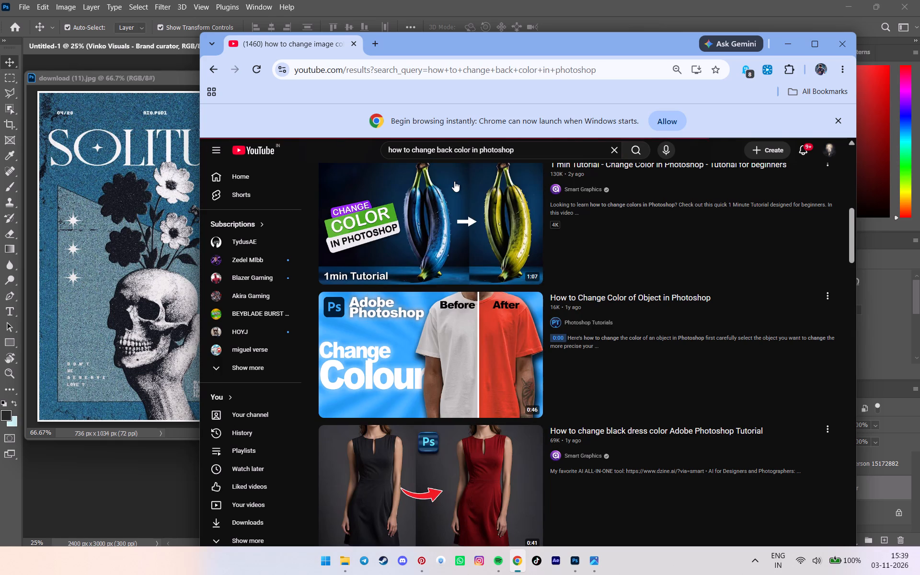
{"action": "left_click", "coordinate": [453, 151]}
{"action": "left_click", "coordinate": [452, 190]}
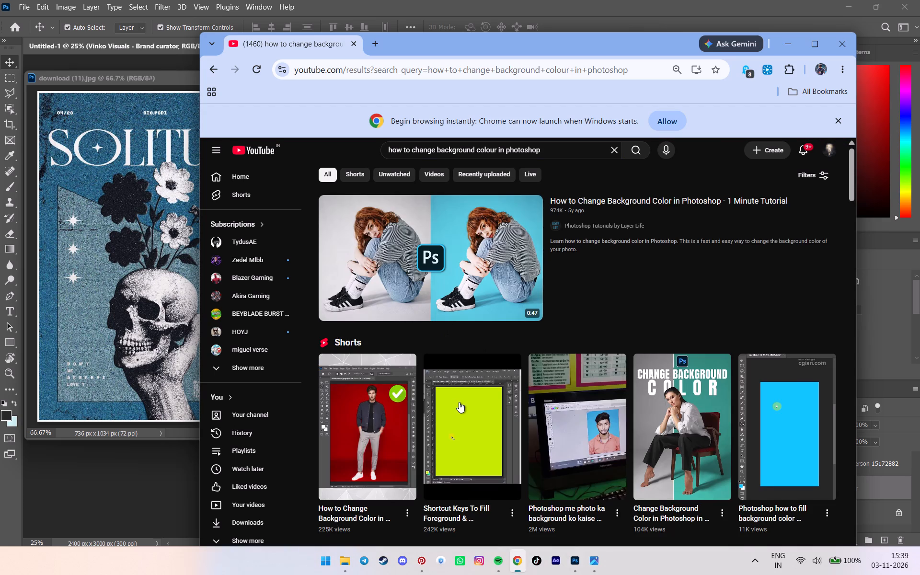
Browse the background colour results for a tutorial suited to recolouring the poster's texture.
{"action": "scroll", "coordinate": [460, 401], "scroll_direction": "down", "scroll_amount": 2}
{"action": "scroll", "coordinate": [451, 324], "scroll_direction": "down", "scroll_amount": 3}
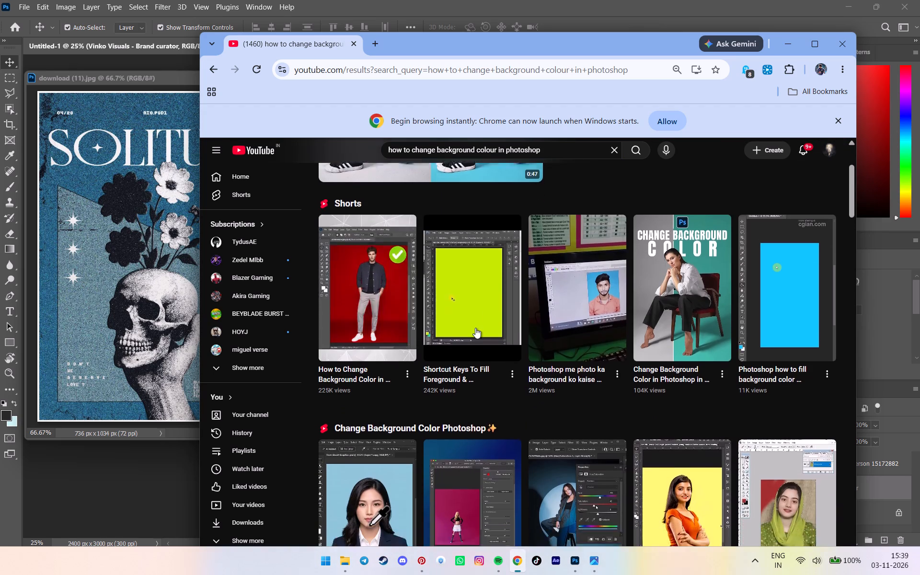
{"action": "scroll", "coordinate": [475, 328], "scroll_direction": "down", "scroll_amount": 2}
{"action": "scroll", "coordinate": [402, 318], "scroll_direction": "down", "scroll_amount": 3}
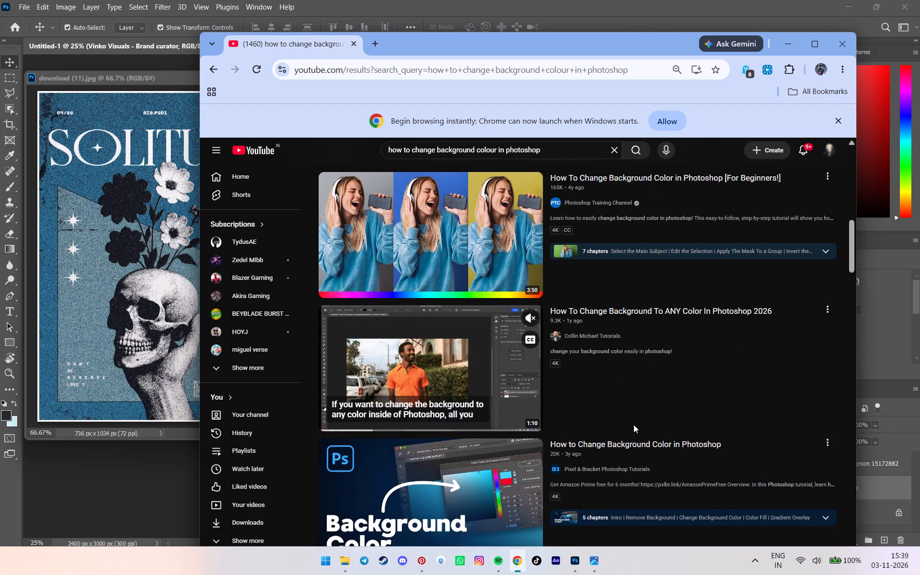
{"action": "scroll", "coordinate": [633, 425], "scroll_direction": "down", "scroll_amount": 3}
{"action": "scroll", "coordinate": [456, 374], "scroll_direction": "up", "scroll_amount": 1}
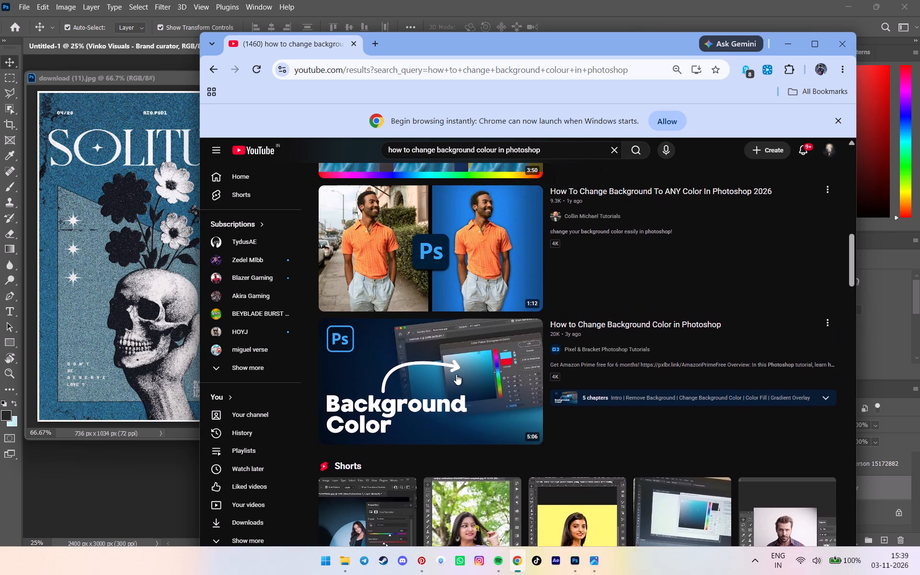
{"action": "scroll", "coordinate": [456, 374], "scroll_direction": "down", "scroll_amount": 7}
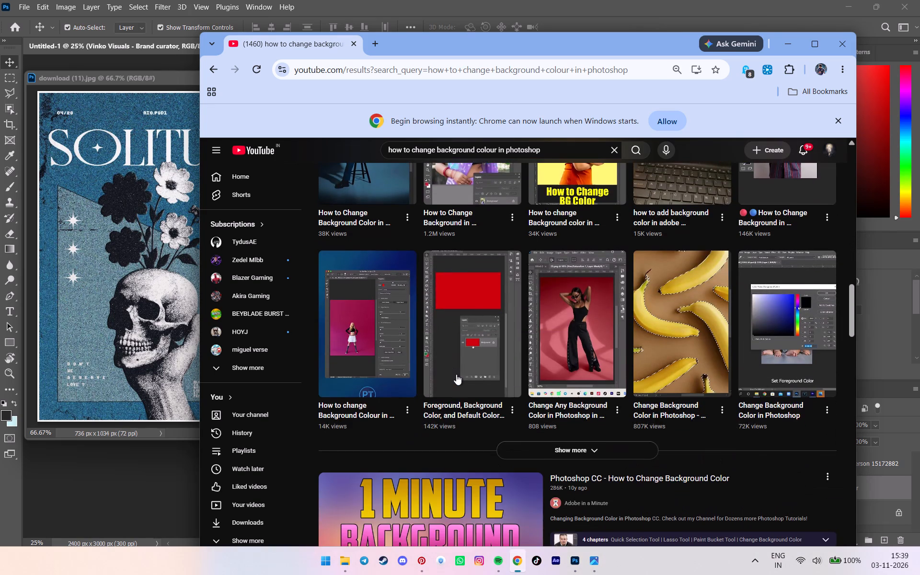
{"action": "scroll", "coordinate": [456, 374], "scroll_direction": "down", "scroll_amount": 7}
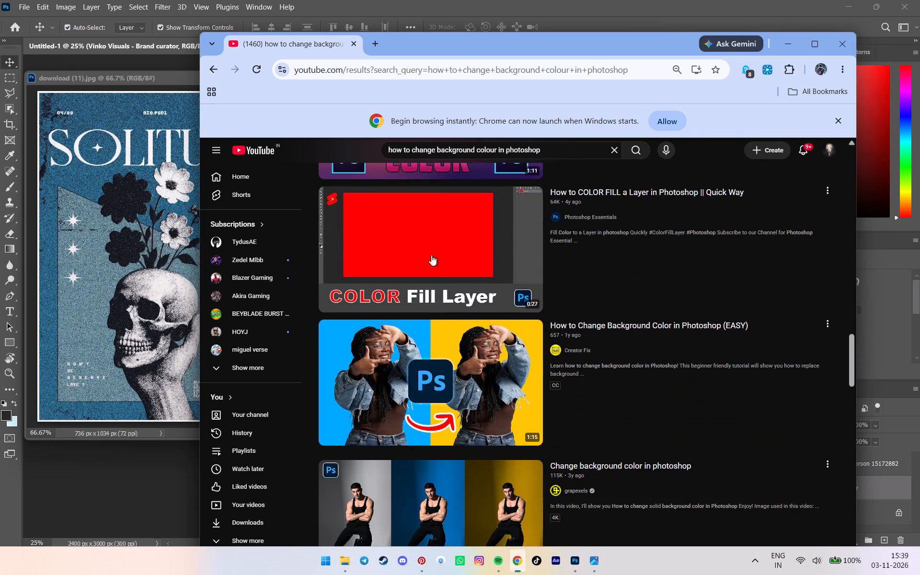
Return to the "how to change image color in photoshop" results and open the video "1 min Tutorial - Change Color in Photoshop".
{"action": "left_click", "coordinate": [216, 67]}
{"action": "scroll", "coordinate": [625, 377], "scroll_direction": "down", "scroll_amount": 1}
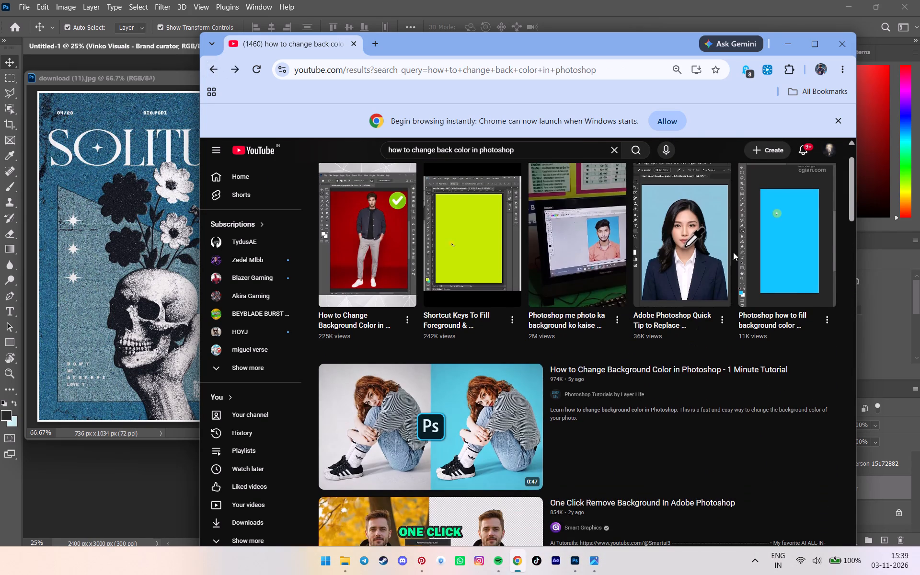
{"action": "scroll", "coordinate": [580, 263], "scroll_direction": "down", "scroll_amount": 5}
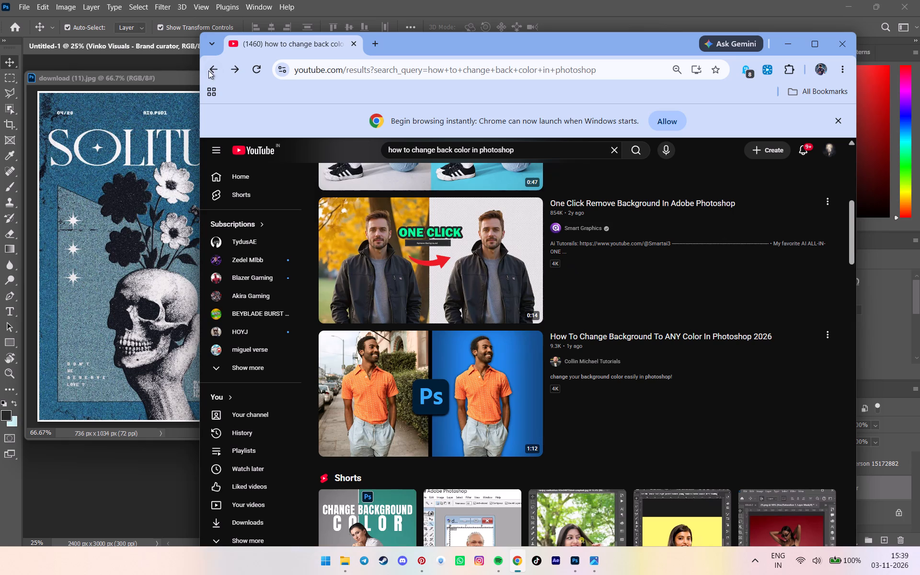
{"action": "left_click", "coordinate": [221, 68]}
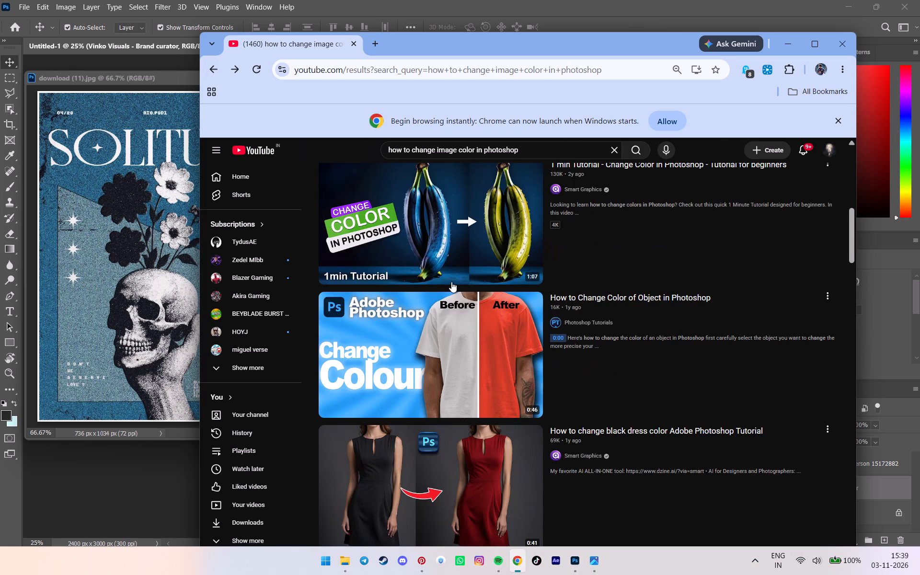
{"action": "left_click", "coordinate": [419, 230]}
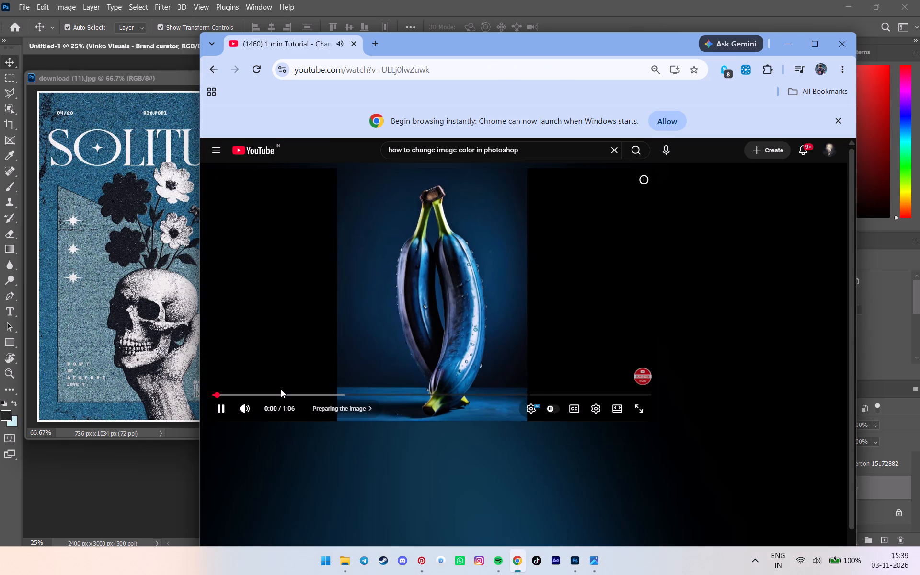
Watch the tutorial from early on up to the Hue/Saturation adjustment part, pausing it there.
{"action": "left_click", "coordinate": [281, 389]}
{"action": "left_click", "coordinate": [280, 389]}
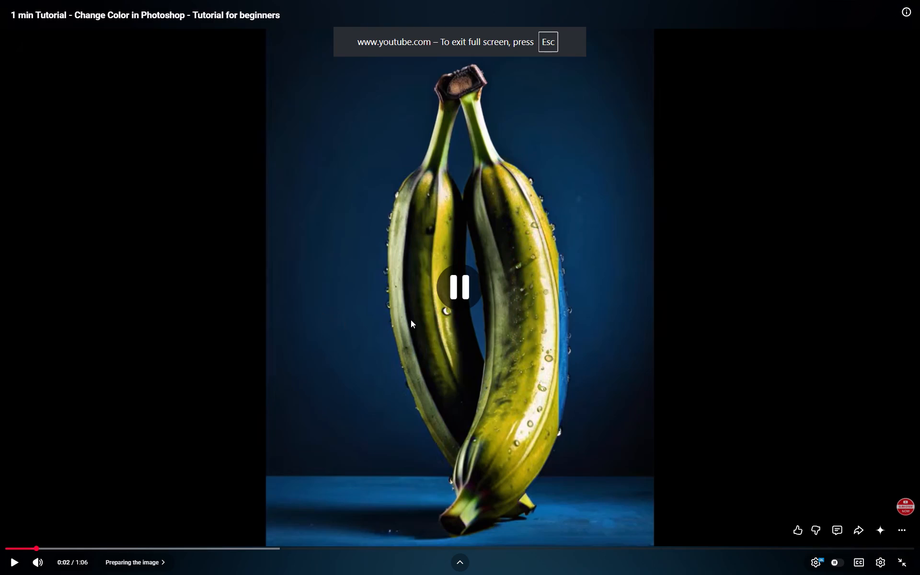
{"action": "key", "text": "Escape"}
{"action": "left_click", "coordinate": [423, 321]}
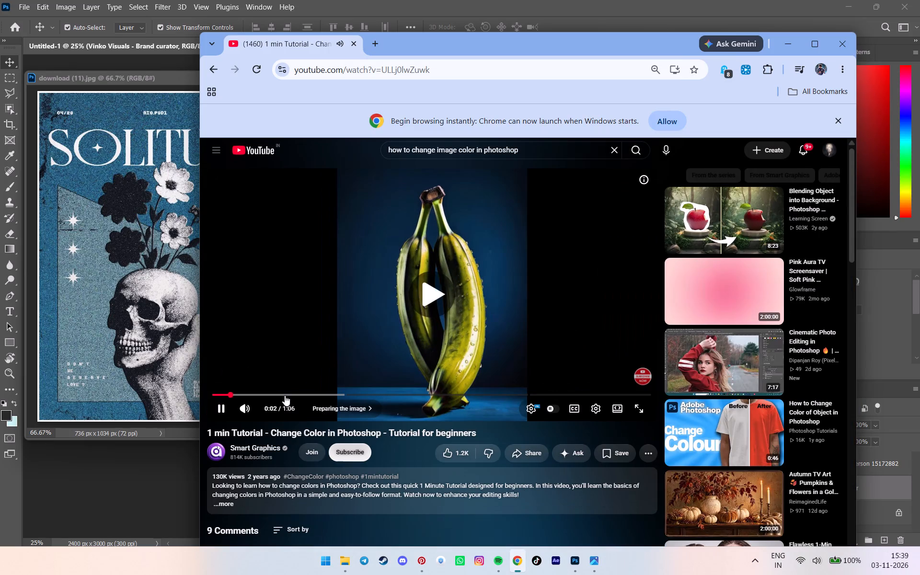
{"action": "left_click", "coordinate": [262, 397]}
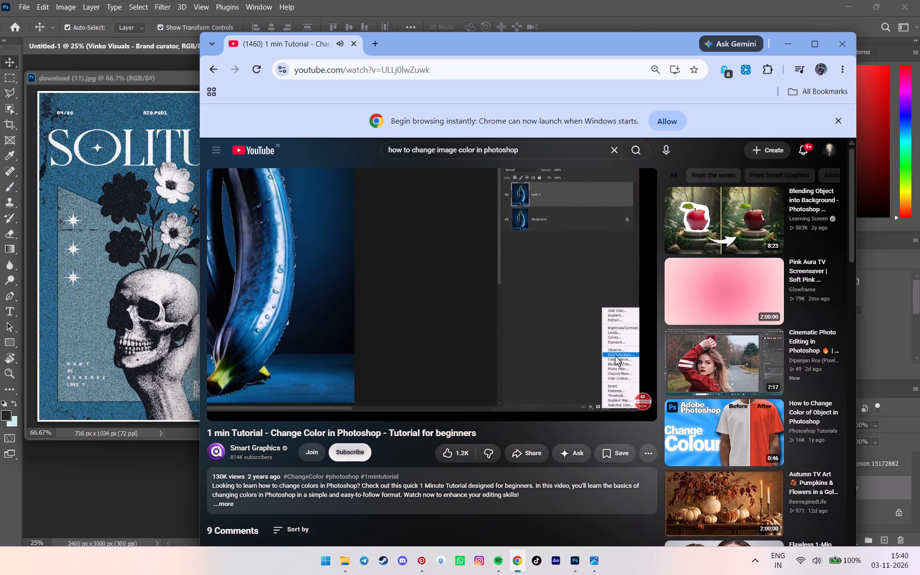
{"action": "left_click", "coordinate": [471, 233]}
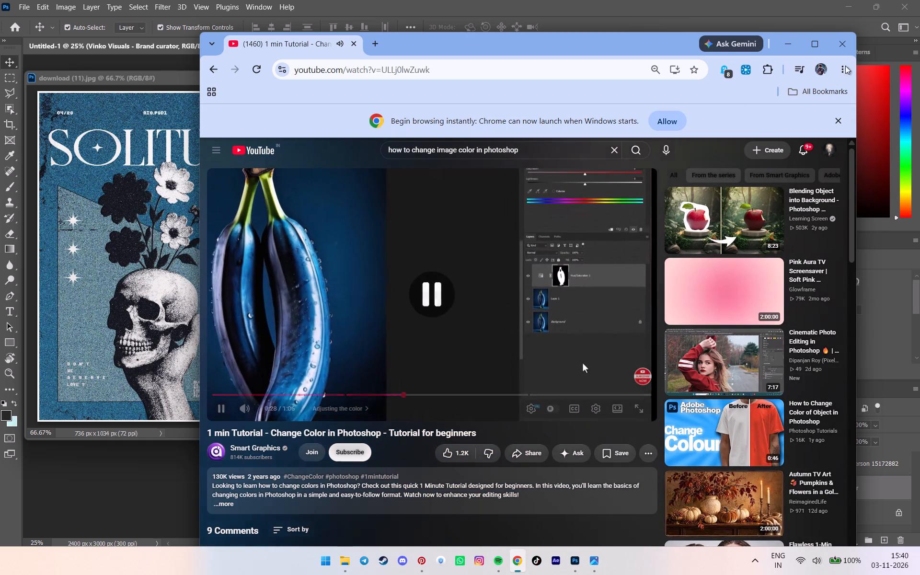
{"action": "key", "text": "space"}
{"action": "key", "text": "space"}
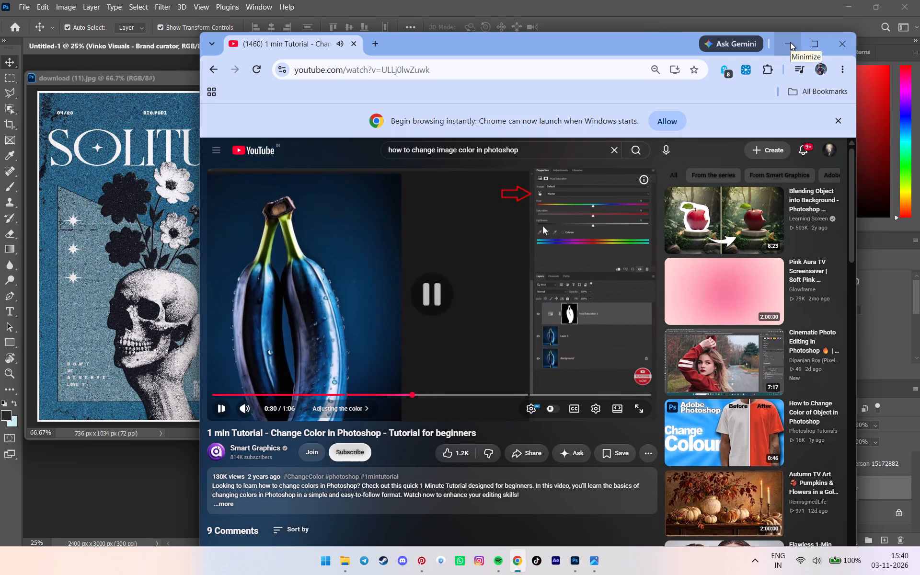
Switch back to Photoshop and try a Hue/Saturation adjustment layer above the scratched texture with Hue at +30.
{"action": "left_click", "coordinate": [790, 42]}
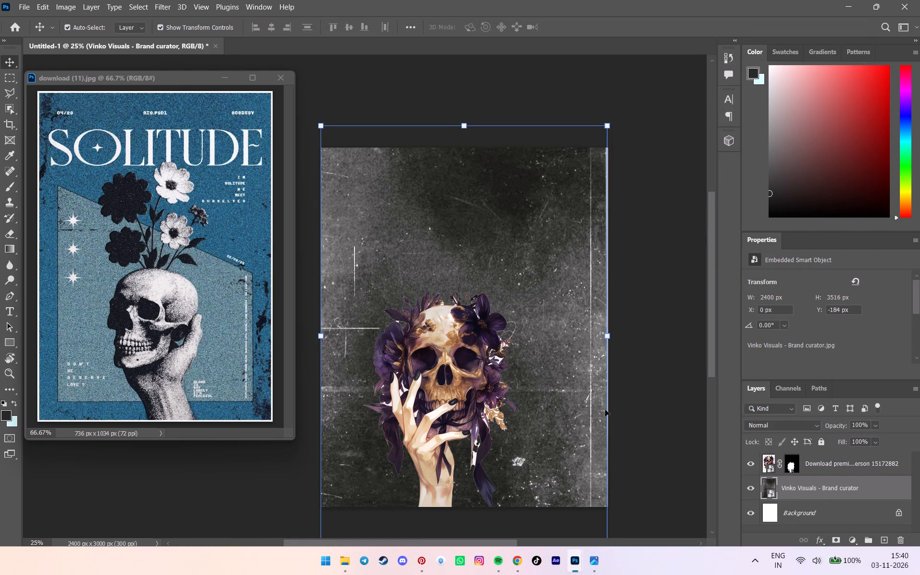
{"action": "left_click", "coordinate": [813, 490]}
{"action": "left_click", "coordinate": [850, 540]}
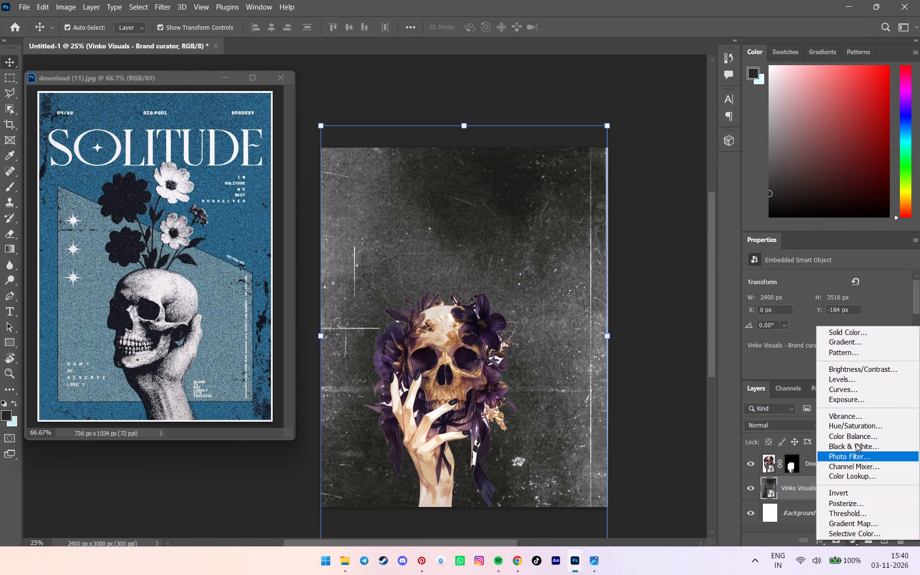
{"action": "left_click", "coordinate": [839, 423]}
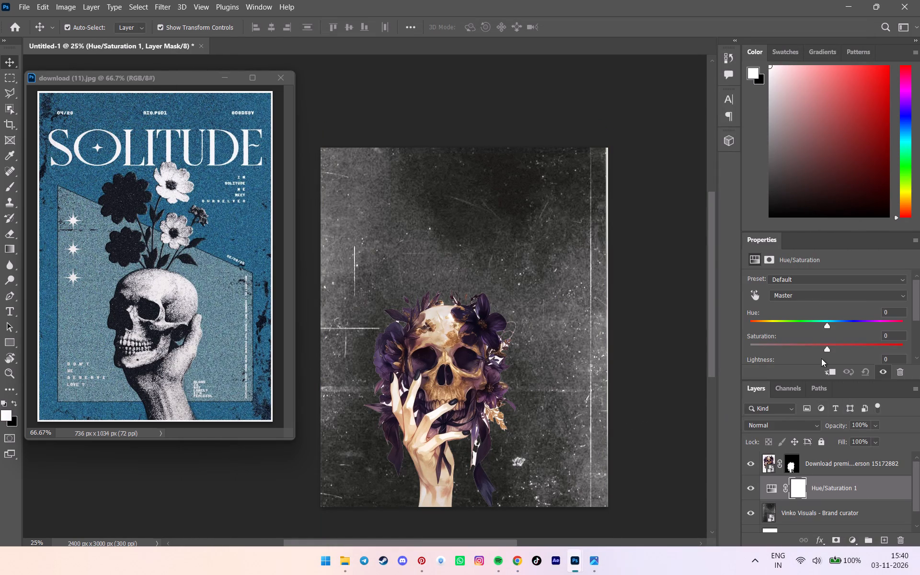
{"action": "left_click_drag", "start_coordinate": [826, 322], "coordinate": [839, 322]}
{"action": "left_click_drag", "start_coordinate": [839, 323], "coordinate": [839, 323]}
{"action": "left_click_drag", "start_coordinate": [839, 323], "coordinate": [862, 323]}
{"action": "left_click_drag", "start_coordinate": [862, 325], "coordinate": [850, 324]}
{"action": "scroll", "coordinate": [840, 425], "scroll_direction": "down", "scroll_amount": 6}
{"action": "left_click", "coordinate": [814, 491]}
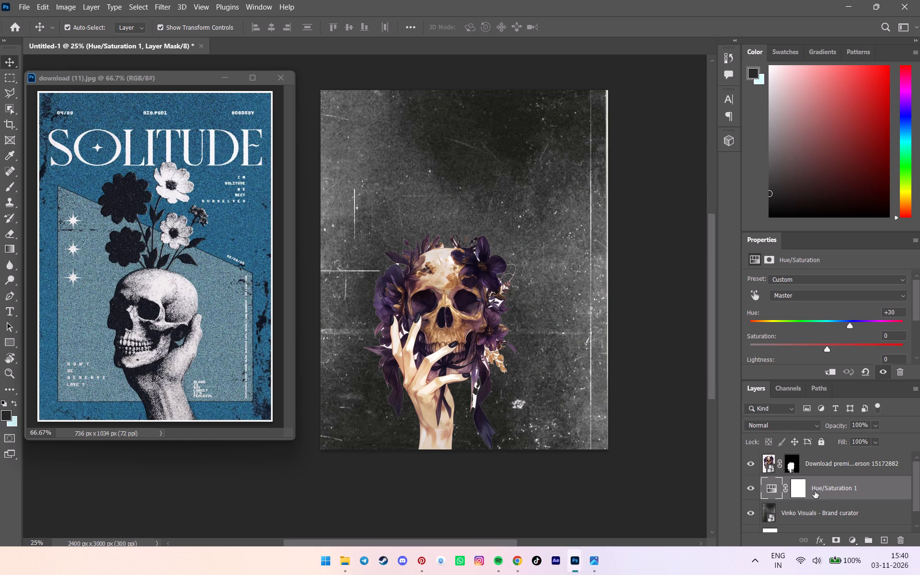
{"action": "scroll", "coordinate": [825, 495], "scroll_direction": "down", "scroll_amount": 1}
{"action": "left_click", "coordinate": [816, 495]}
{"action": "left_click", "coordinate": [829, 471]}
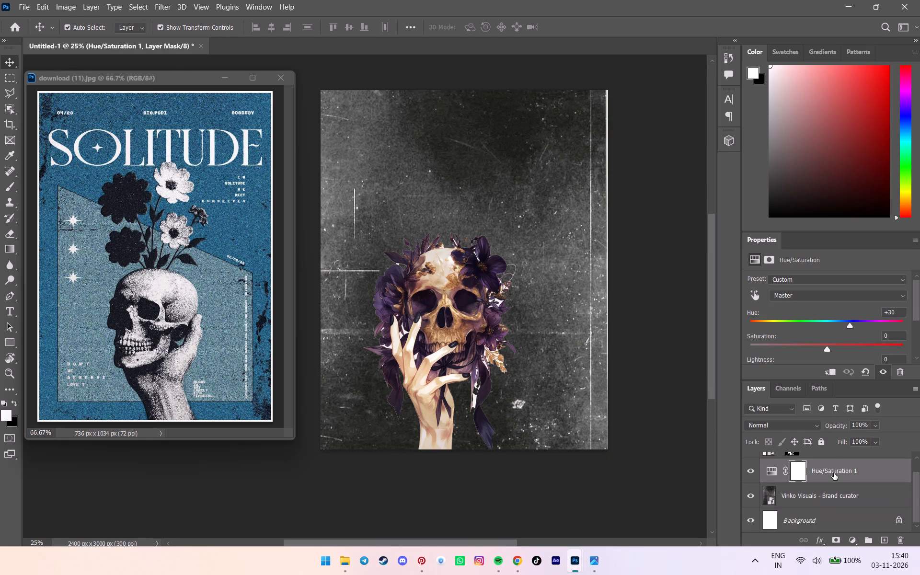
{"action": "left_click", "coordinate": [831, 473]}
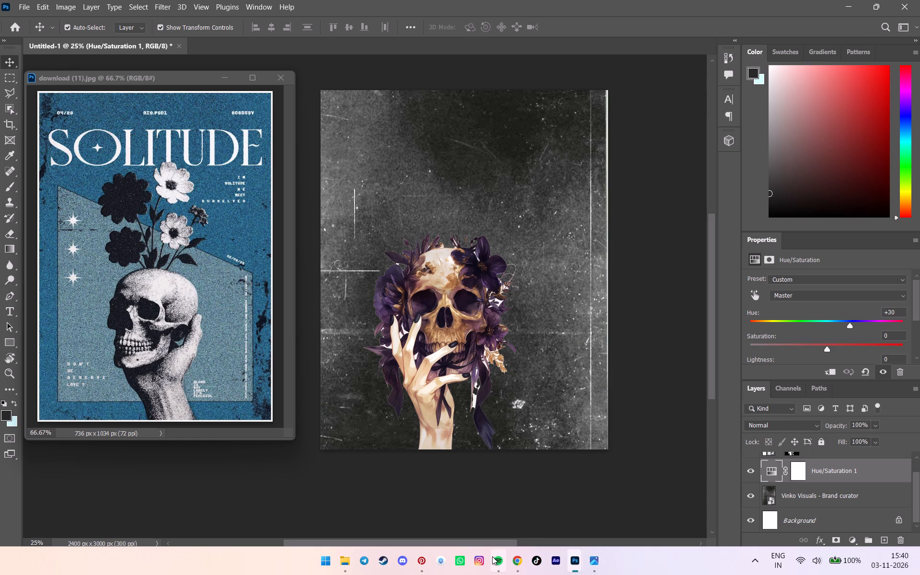
Switch to Chrome and watch the tutorial's part on adjusting the colour with Hue/Saturation.
{"action": "left_click", "coordinate": [517, 559]}
{"action": "key", "text": "space"}
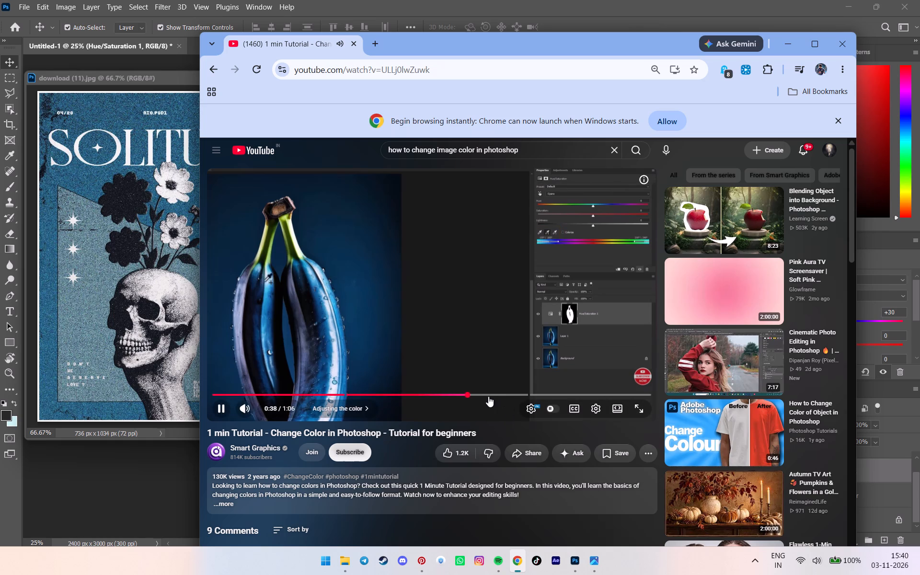
{"action": "left_click", "coordinate": [486, 396]}
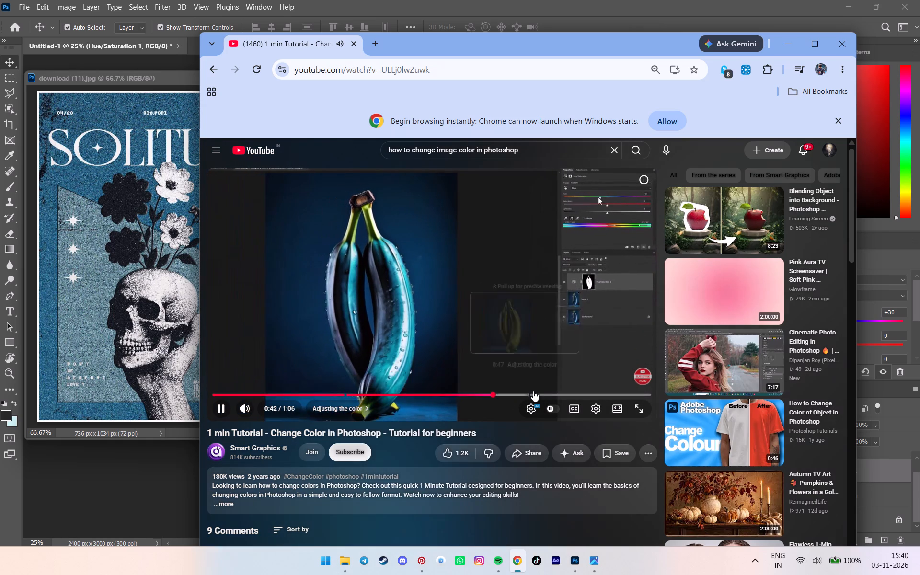
{"action": "left_click", "coordinate": [542, 340]}
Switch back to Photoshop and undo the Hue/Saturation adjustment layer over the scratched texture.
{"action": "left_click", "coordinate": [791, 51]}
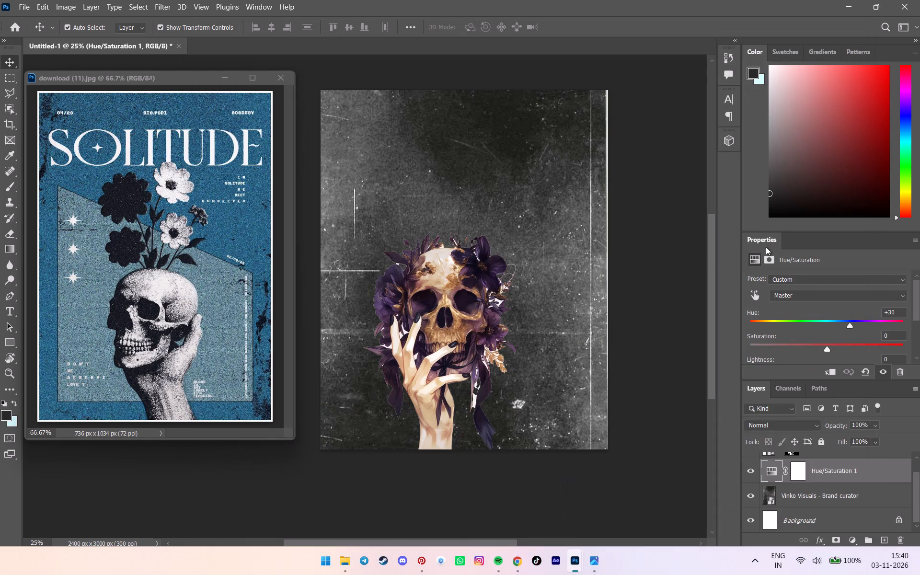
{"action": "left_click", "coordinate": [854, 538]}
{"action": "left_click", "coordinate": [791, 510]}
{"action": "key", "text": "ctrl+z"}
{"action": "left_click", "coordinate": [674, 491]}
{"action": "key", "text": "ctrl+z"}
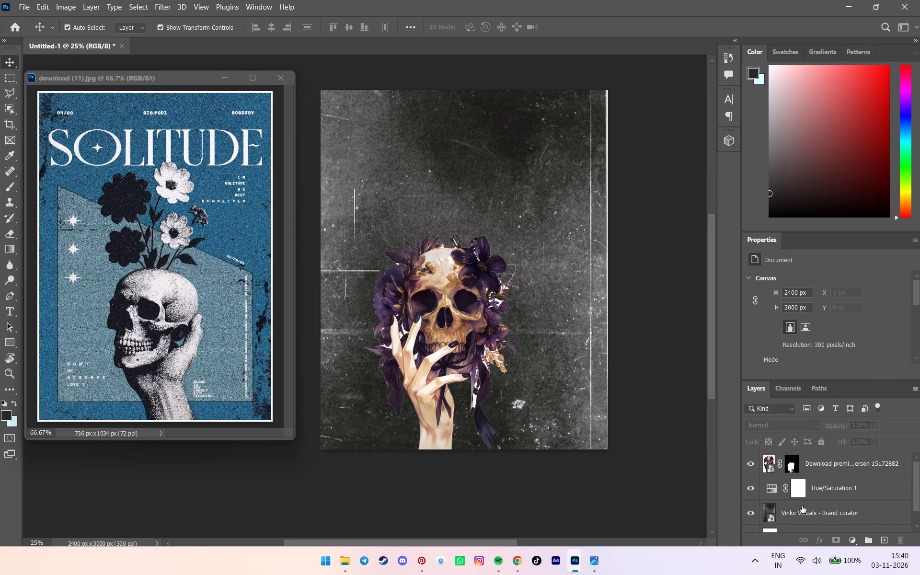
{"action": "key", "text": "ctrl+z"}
Duplicate the scratched texture layer "Vinko Visuals - Brand curator".
{"action": "left_click", "coordinate": [804, 494]}
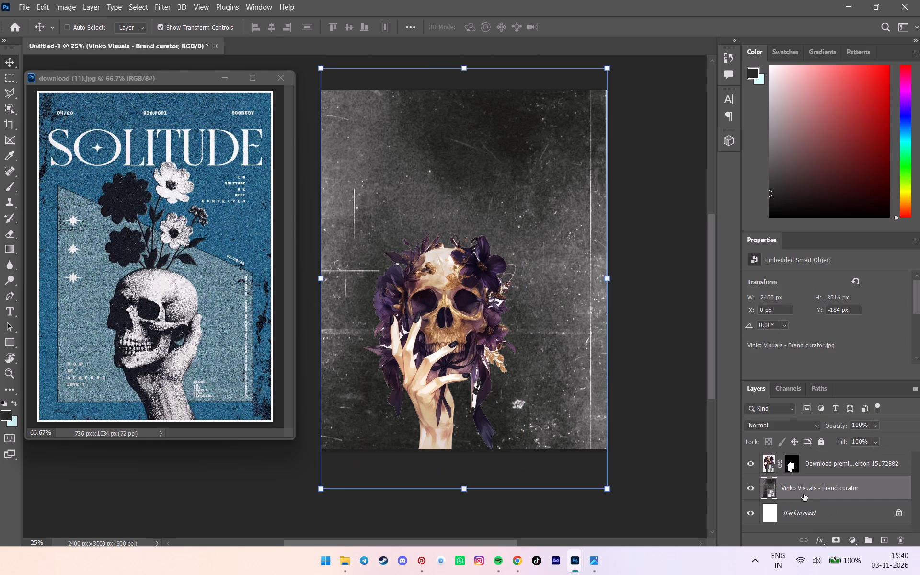
{"action": "key", "text": "ctrl+j"}
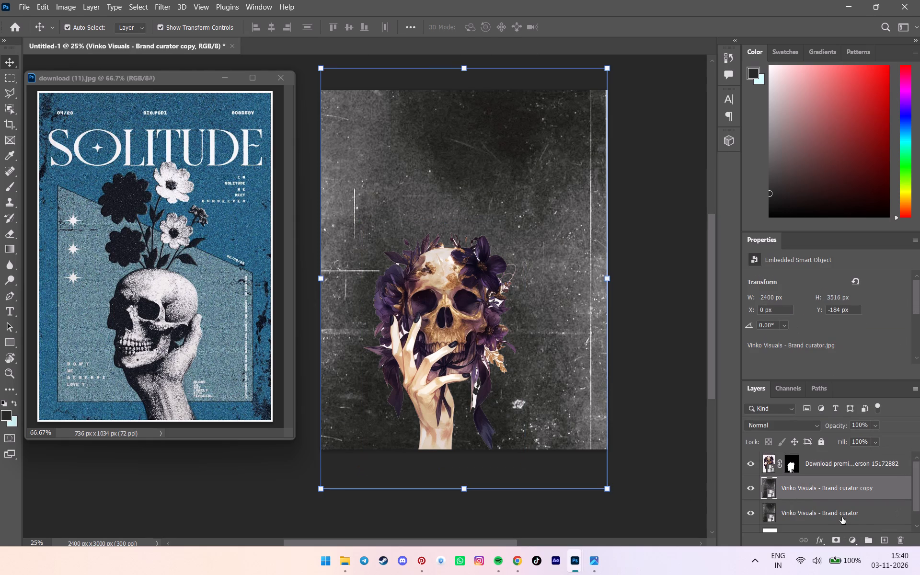
Switch to Chrome and rewatch the tutorial's part on adjusting the colour with Hue/Saturation, from about 0:28.
{"action": "left_click", "coordinate": [853, 544]}
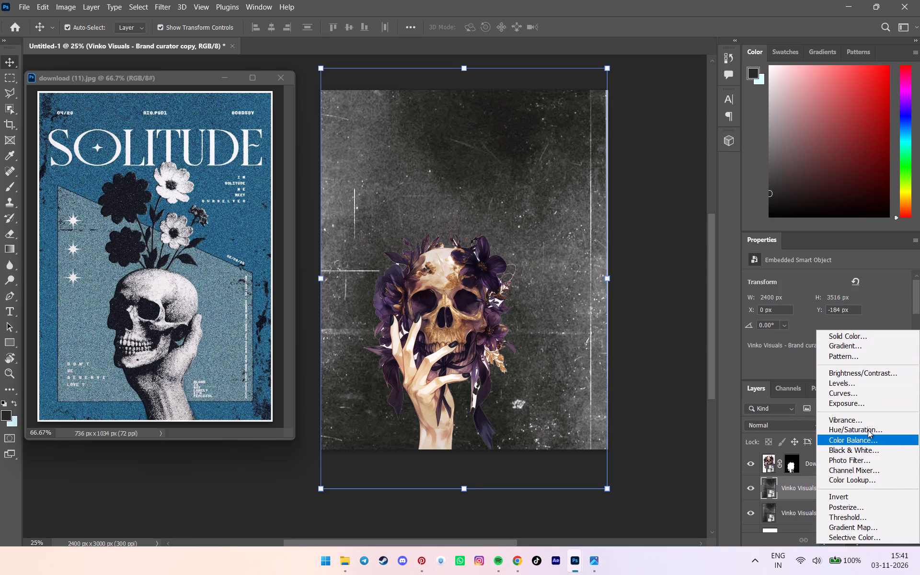
{"action": "left_click", "coordinate": [524, 558]}
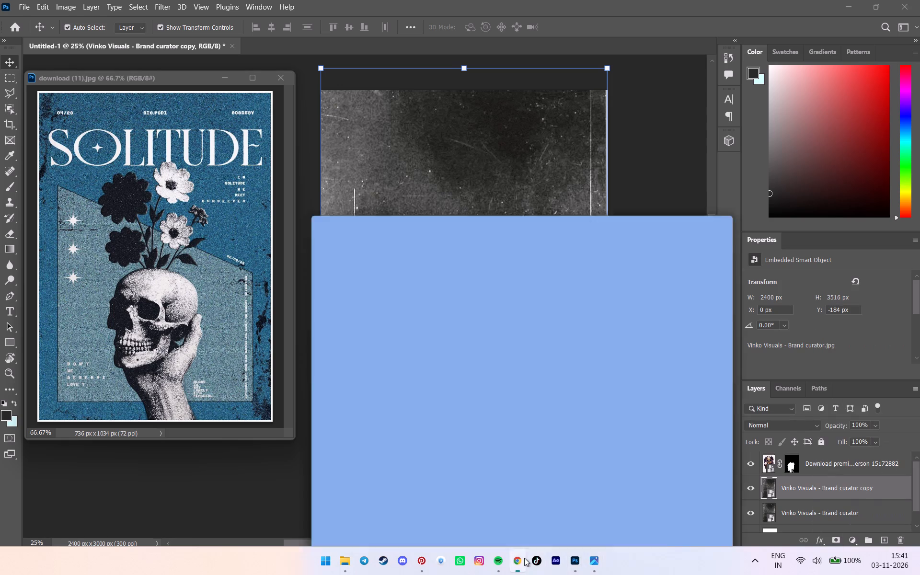
{"action": "key", "text": "space"}
{"action": "left_click", "coordinate": [446, 391]}
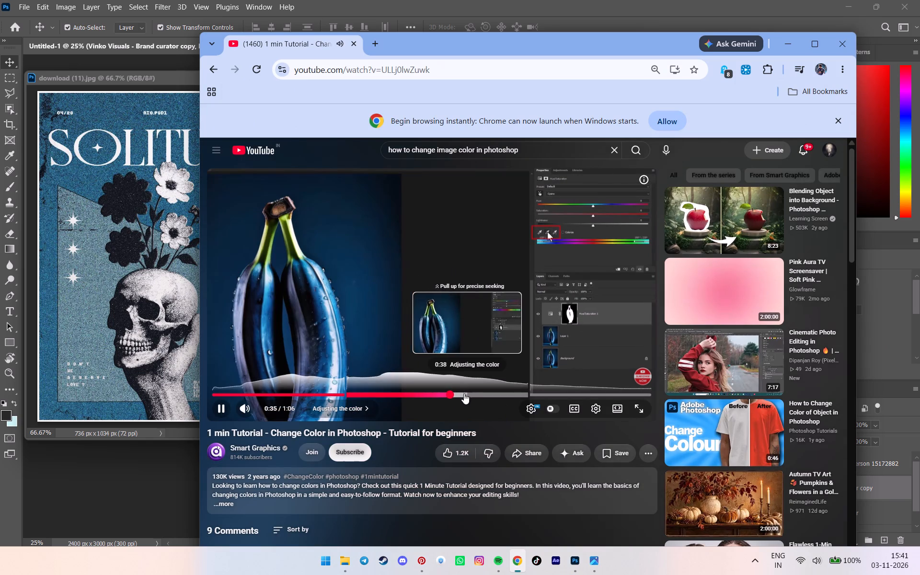
{"action": "left_click", "coordinate": [448, 393]}
{"action": "left_click", "coordinate": [434, 396]}
{"action": "left_click", "coordinate": [418, 396]}
{"action": "left_click", "coordinate": [407, 397]}
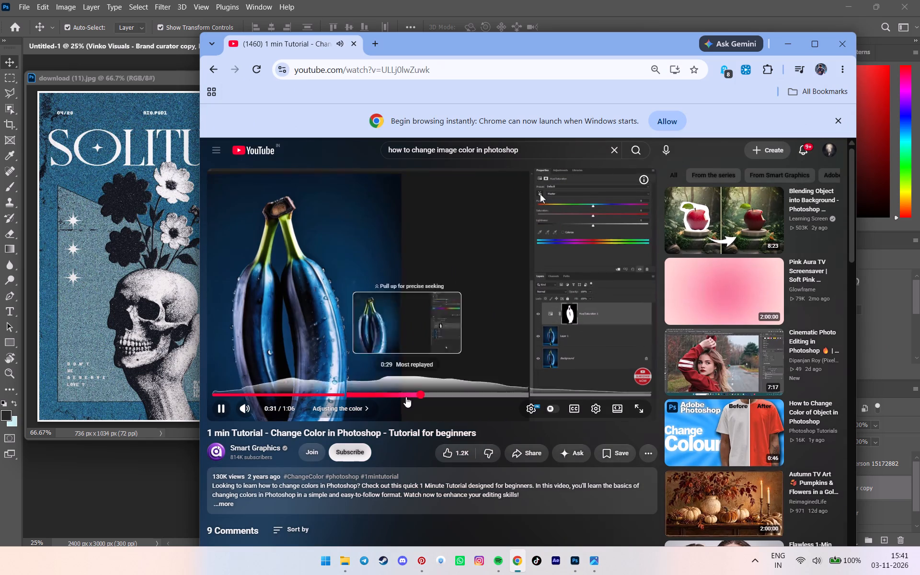
{"action": "left_click", "coordinate": [398, 397]}
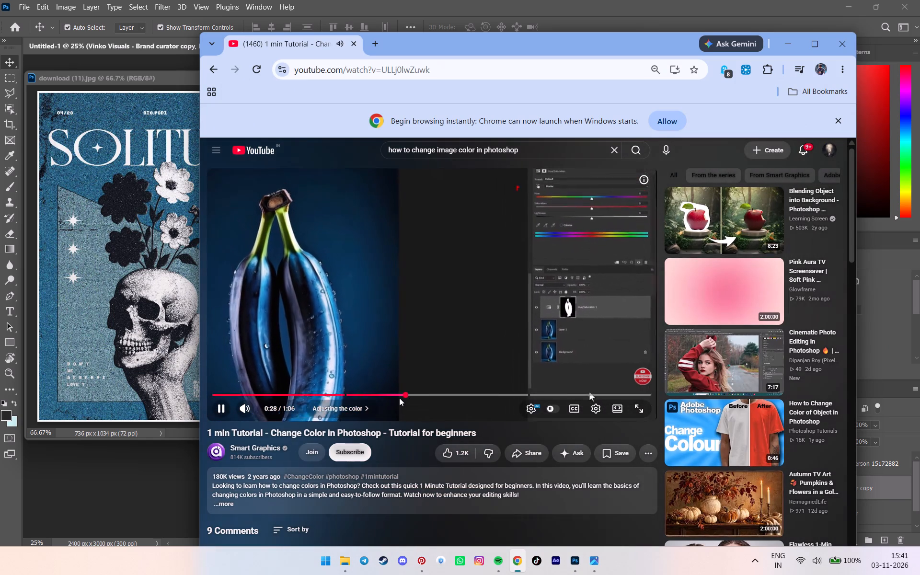
{"action": "left_click", "coordinate": [396, 396]}
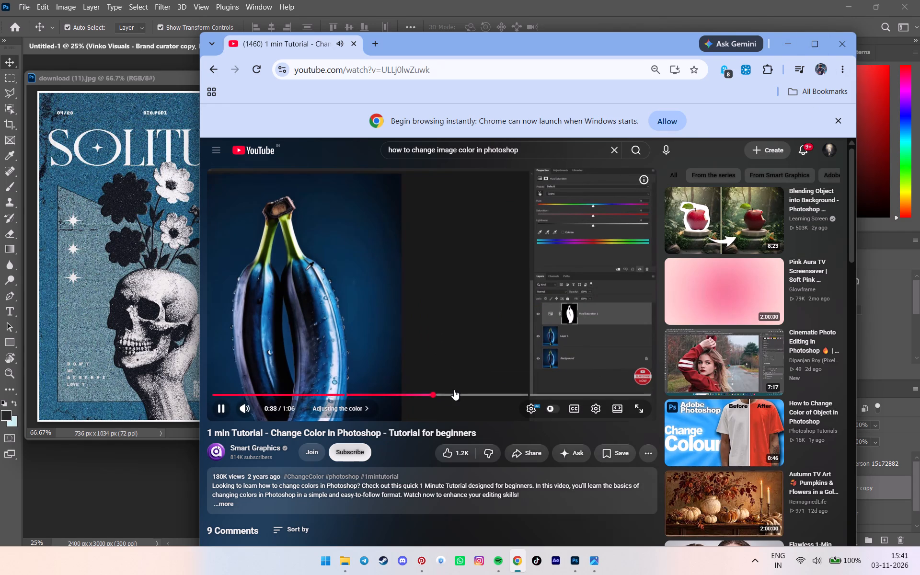
{"action": "key", "text": "space"}
Switch back to Photoshop and undo the duplication of the scratched texture layer.
{"action": "left_click", "coordinate": [782, 50]}
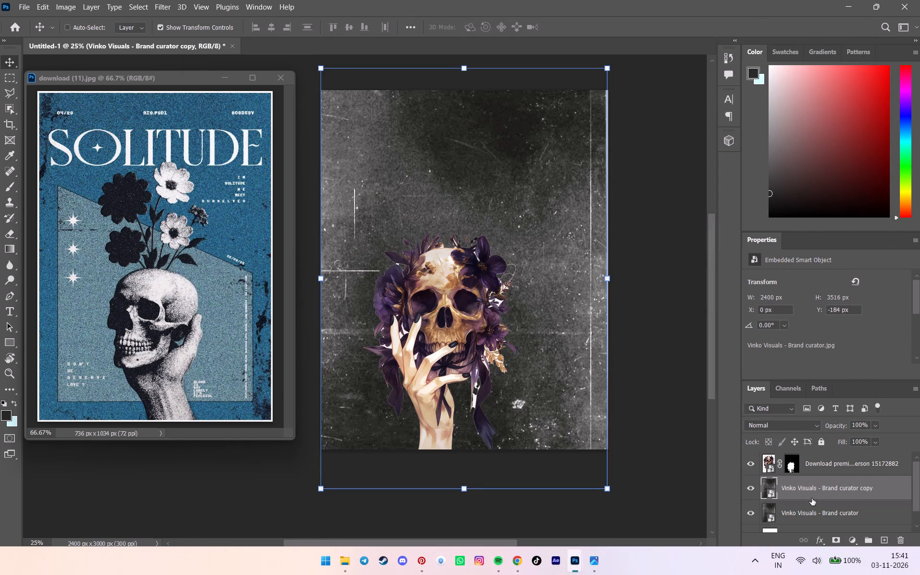
{"action": "key", "text": "ctrl+z"}
Add a Hue/Saturation adjustment layer above the scratched texture and target the colour range sampled from the texture's dark upper area.
{"action": "left_click", "coordinate": [852, 540]}
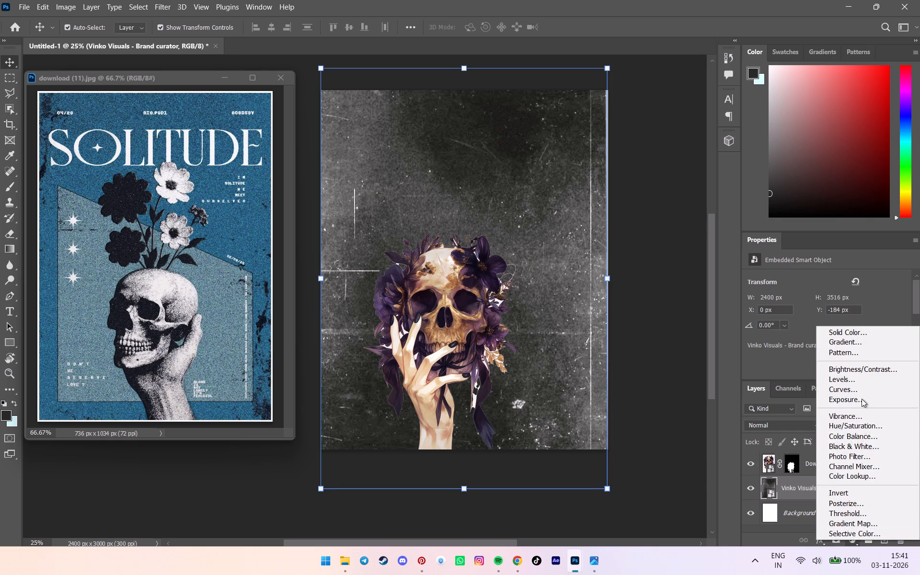
{"action": "left_click", "coordinate": [839, 427]}
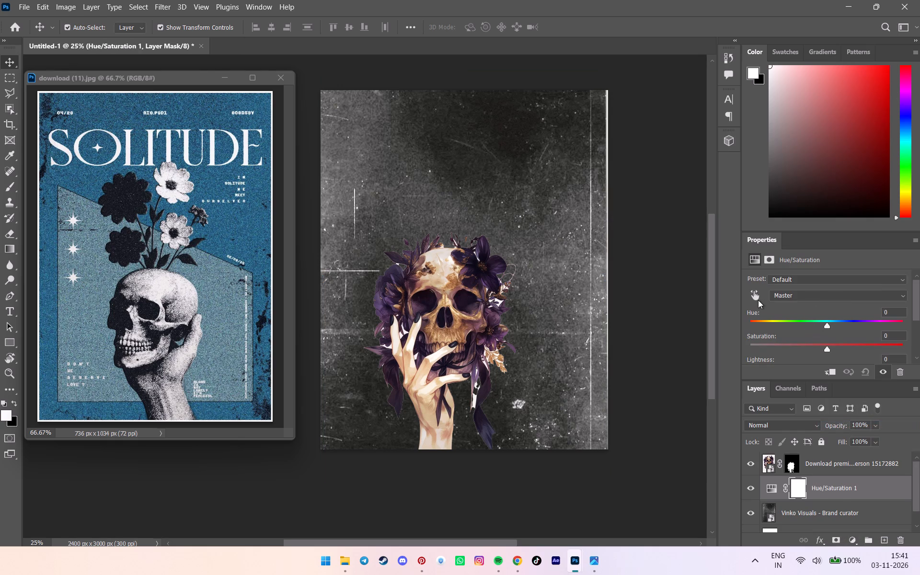
{"action": "left_click", "coordinate": [754, 298]}
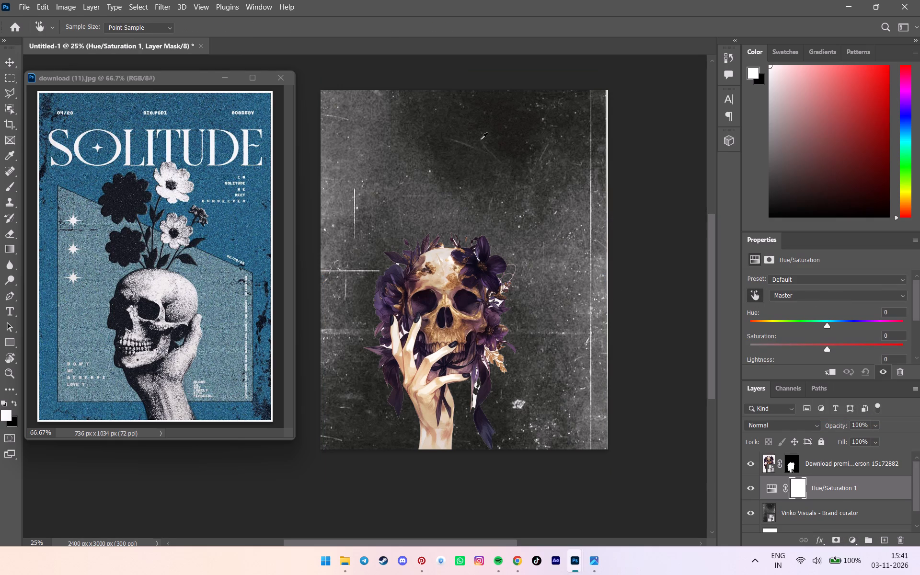
{"action": "left_click", "coordinate": [478, 136]}
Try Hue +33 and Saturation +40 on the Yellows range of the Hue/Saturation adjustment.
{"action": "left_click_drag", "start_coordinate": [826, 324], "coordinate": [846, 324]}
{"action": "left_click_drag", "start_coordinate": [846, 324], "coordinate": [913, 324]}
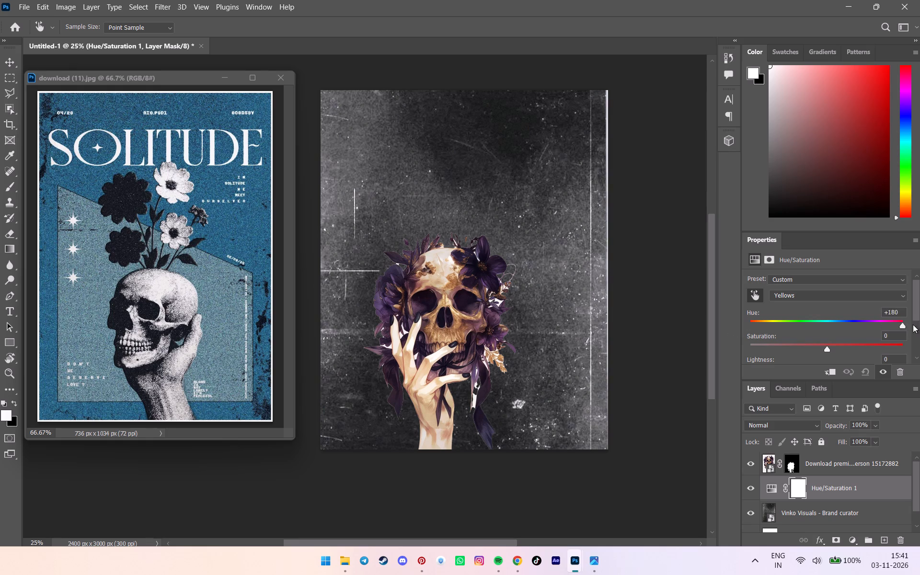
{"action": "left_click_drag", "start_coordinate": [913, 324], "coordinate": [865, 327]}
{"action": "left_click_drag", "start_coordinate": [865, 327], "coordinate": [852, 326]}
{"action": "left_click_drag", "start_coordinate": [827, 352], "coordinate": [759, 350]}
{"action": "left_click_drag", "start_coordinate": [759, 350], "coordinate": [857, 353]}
Extend the adjustment's colour range by adding a sample of the SOLITUDE poster's blue background.
{"action": "scroll", "coordinate": [872, 352], "scroll_direction": "down", "scroll_amount": 2}
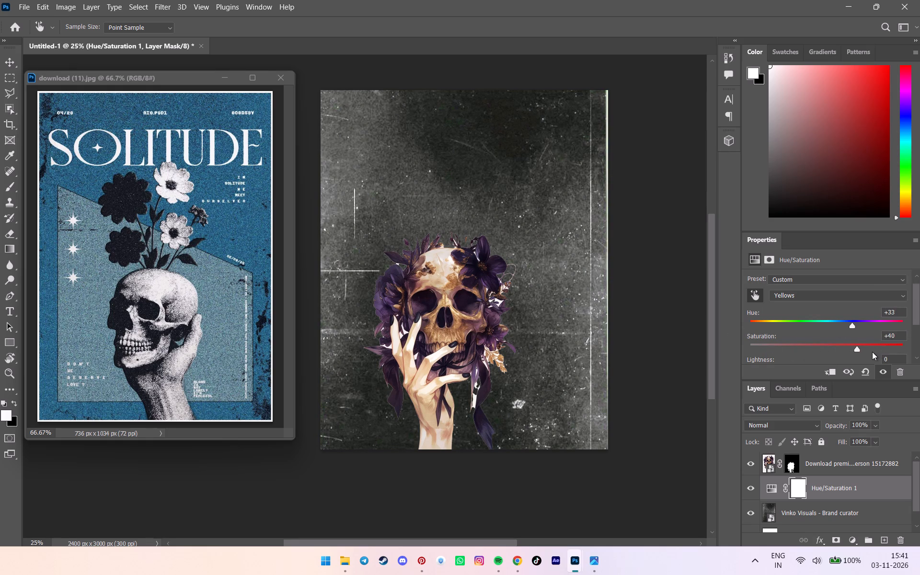
{"action": "scroll", "coordinate": [872, 352], "scroll_direction": "down", "scroll_amount": 2}
{"action": "scroll", "coordinate": [833, 332], "scroll_direction": "down", "scroll_amount": 3}
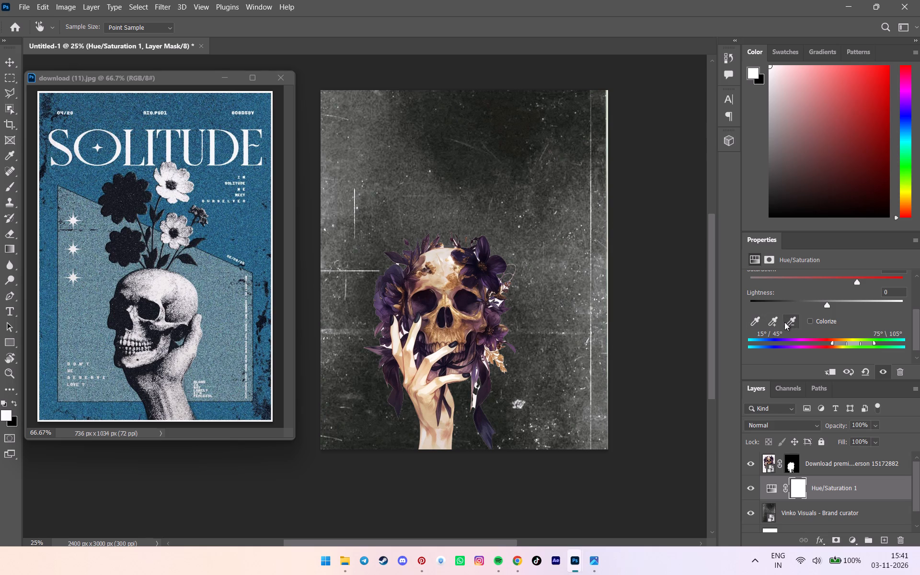
{"action": "left_click", "coordinate": [773, 322]}
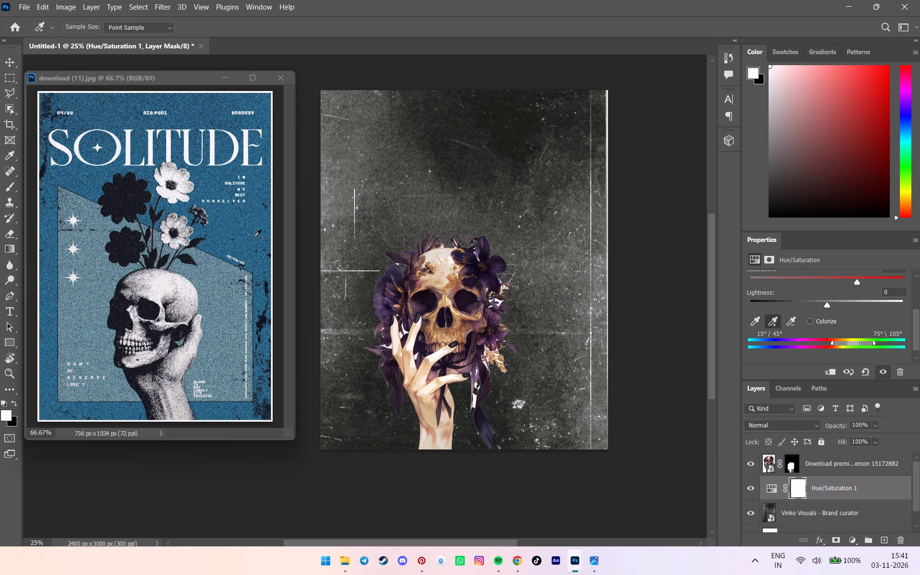
{"action": "left_click", "coordinate": [254, 237]}
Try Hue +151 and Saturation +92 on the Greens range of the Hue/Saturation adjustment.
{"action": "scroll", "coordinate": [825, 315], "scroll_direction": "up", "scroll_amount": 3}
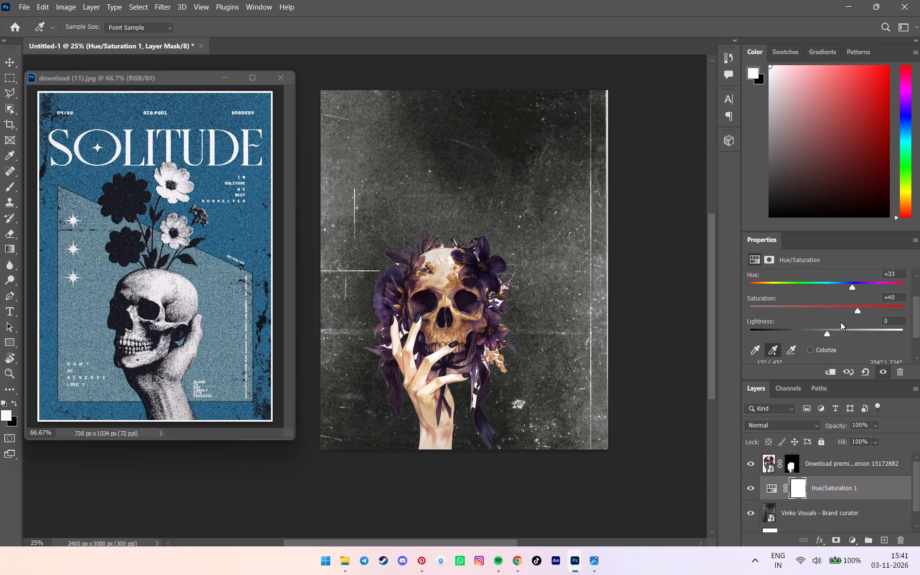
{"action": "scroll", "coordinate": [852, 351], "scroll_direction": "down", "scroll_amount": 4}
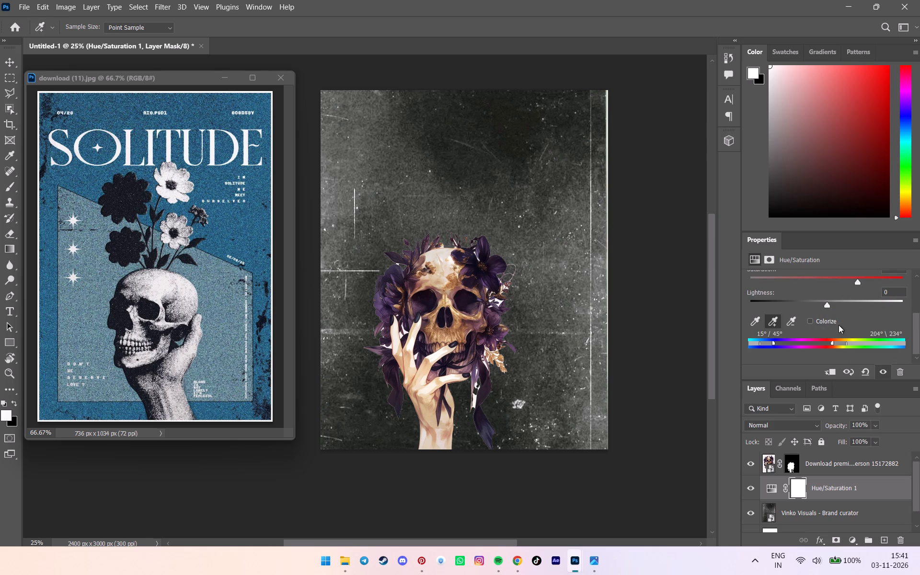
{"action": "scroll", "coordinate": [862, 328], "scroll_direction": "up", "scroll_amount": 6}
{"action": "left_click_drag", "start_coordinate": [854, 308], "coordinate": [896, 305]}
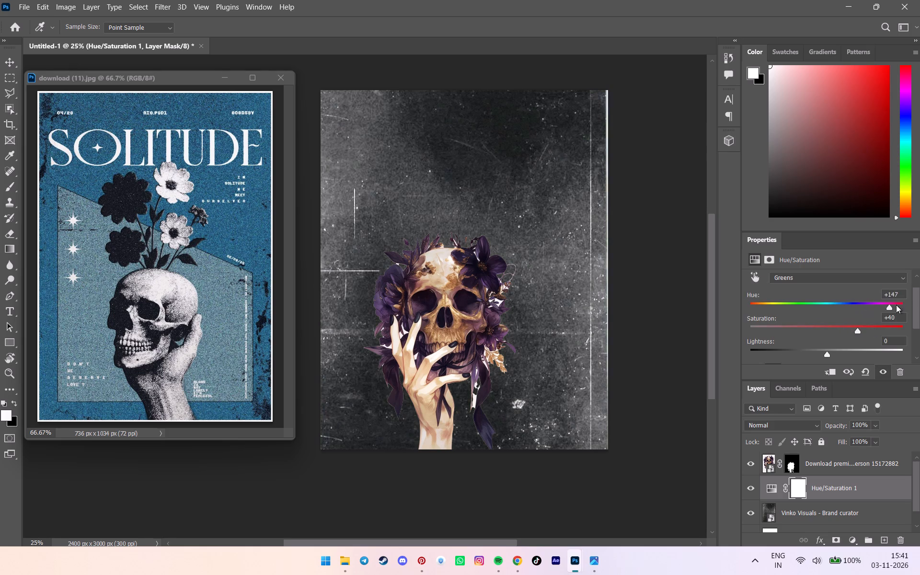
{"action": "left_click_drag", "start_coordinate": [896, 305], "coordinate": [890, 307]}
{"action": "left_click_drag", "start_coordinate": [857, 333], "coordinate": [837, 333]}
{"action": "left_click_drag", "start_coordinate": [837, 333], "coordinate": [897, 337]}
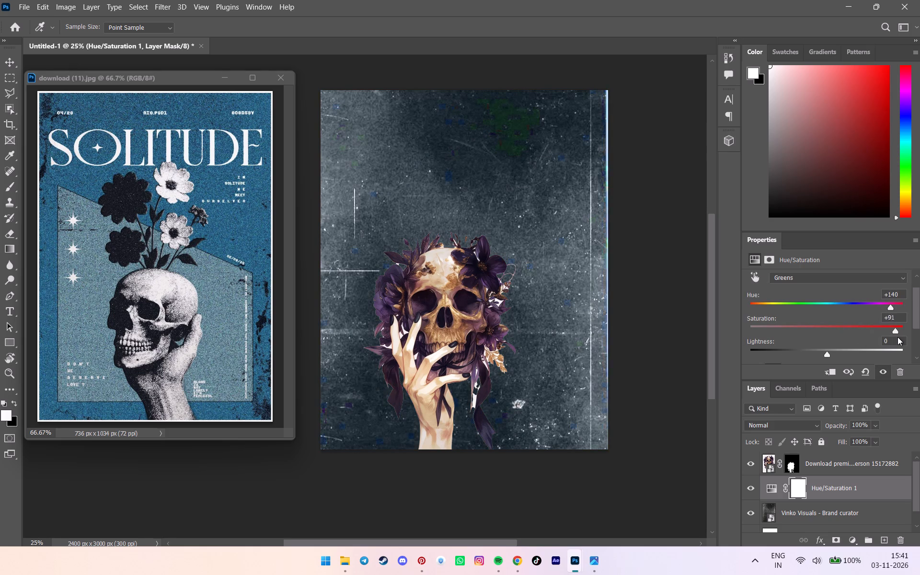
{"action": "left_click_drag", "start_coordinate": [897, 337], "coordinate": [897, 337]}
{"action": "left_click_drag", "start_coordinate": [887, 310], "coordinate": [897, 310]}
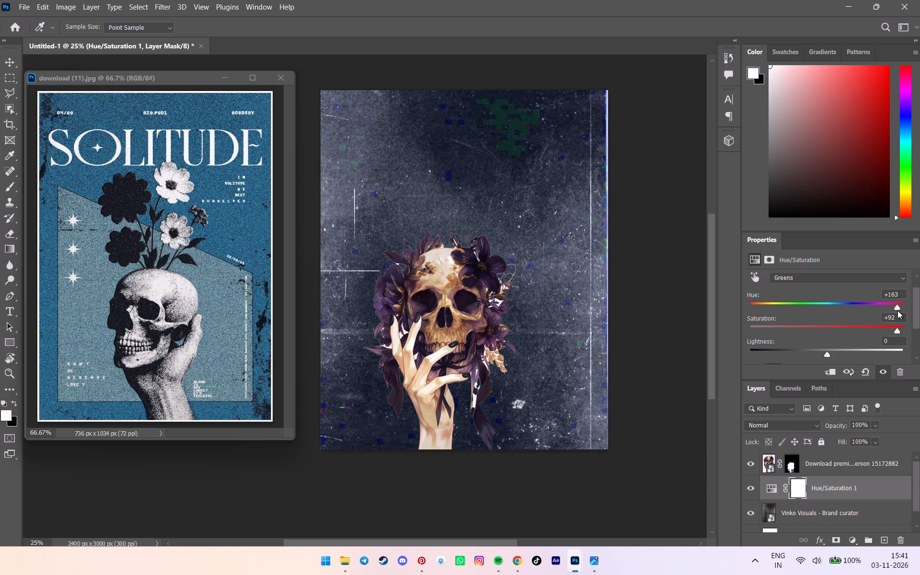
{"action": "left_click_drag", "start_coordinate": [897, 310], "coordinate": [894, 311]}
Set the Hue/Saturation adjustment's Lightness to -83 after trying +100.
{"action": "scroll", "coordinate": [842, 342], "scroll_direction": "down", "scroll_amount": 1}
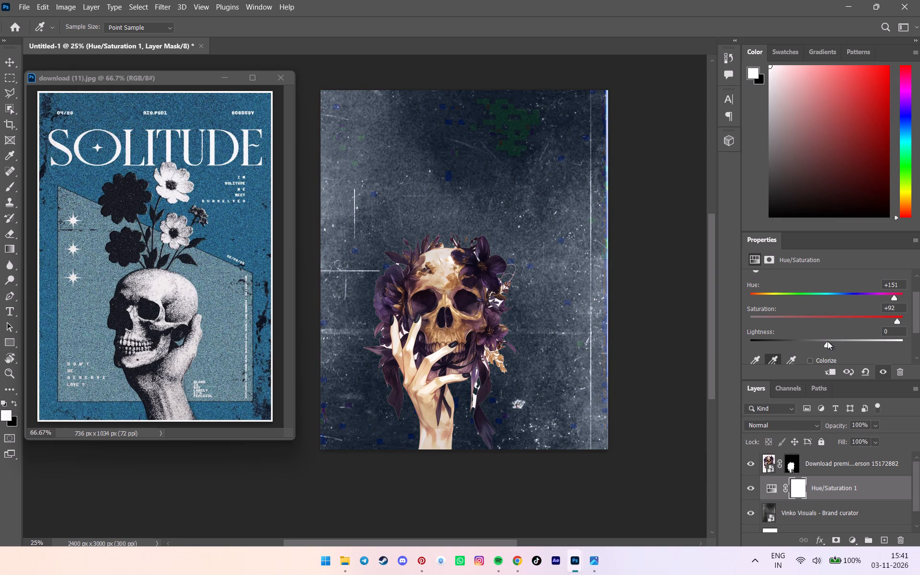
{"action": "left_click_drag", "start_coordinate": [828, 341], "coordinate": [904, 341]}
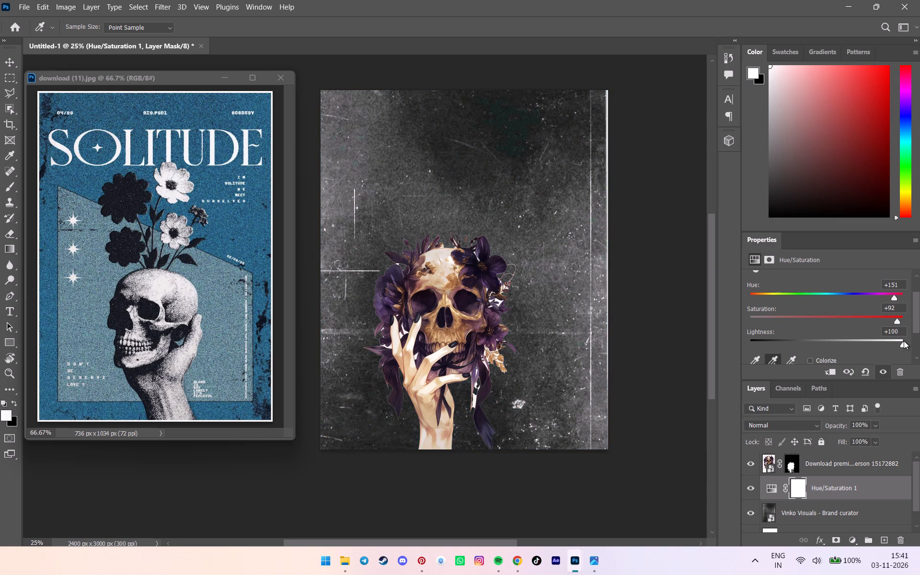
{"action": "left_click_drag", "start_coordinate": [904, 341], "coordinate": [764, 342]}
Shift the adjustment's affected colour range to the cyans, with limits 197°/202° and 203°\168°.
{"action": "scroll", "coordinate": [875, 300], "scroll_direction": "down", "scroll_amount": 3}
{"action": "scroll", "coordinate": [837, 329], "scroll_direction": "down", "scroll_amount": 3}
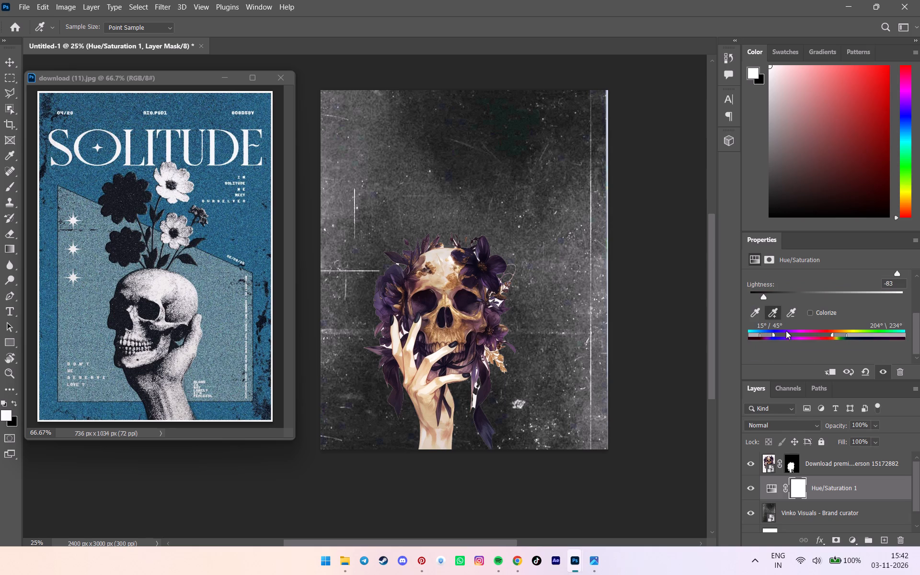
{"action": "left_click_drag", "start_coordinate": [775, 332], "coordinate": [786, 332]}
{"action": "left_click_drag", "start_coordinate": [775, 333], "coordinate": [764, 331]}
{"action": "left_click_drag", "start_coordinate": [764, 331], "coordinate": [919, 325]}
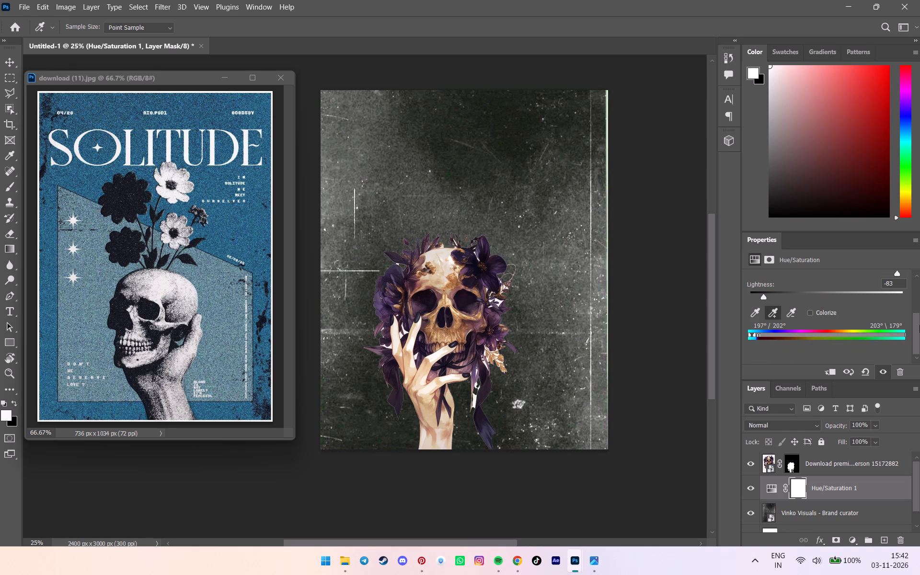
{"action": "left_click_drag", "start_coordinate": [919, 325], "coordinate": [900, 325]}
Set the Hue of the adjustment's Cyans range to +33.
{"action": "scroll", "coordinate": [862, 331], "scroll_direction": "up", "scroll_amount": 5}
{"action": "left_click_drag", "start_coordinate": [895, 296], "coordinate": [848, 299]}
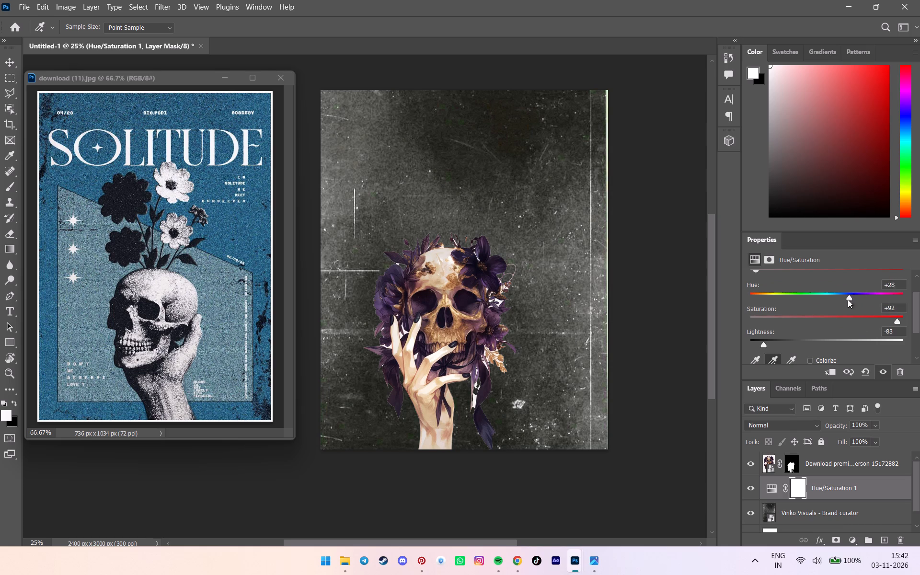
{"action": "left_click_drag", "start_coordinate": [848, 299], "coordinate": [851, 301]}
{"action": "scroll", "coordinate": [856, 302], "scroll_direction": "up", "scroll_amount": 1}
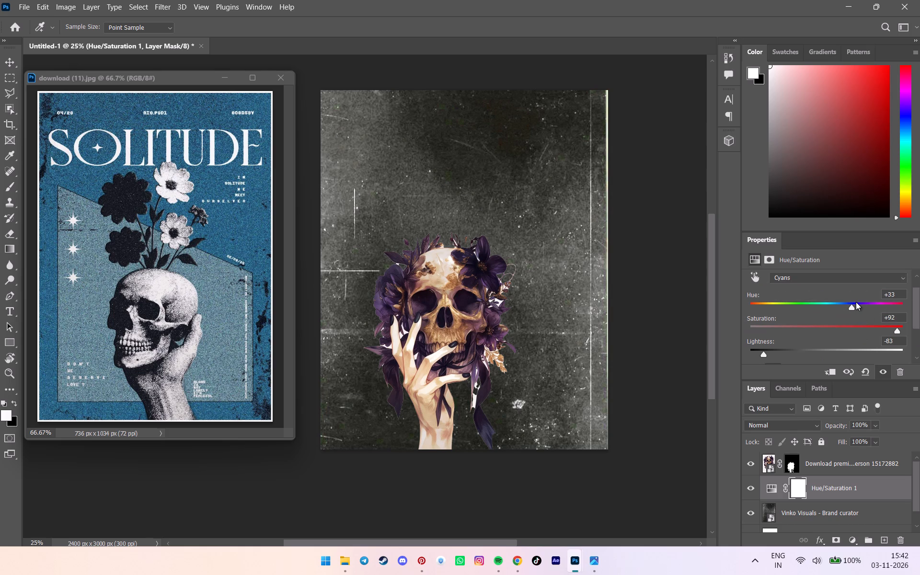
{"action": "scroll", "coordinate": [856, 302], "scroll_direction": "up", "scroll_amount": 3}
Set the Cyans Saturation to -45 after trying values such as +98, -76 and +38.
{"action": "scroll", "coordinate": [824, 330], "scroll_direction": "down", "scroll_amount": 2}
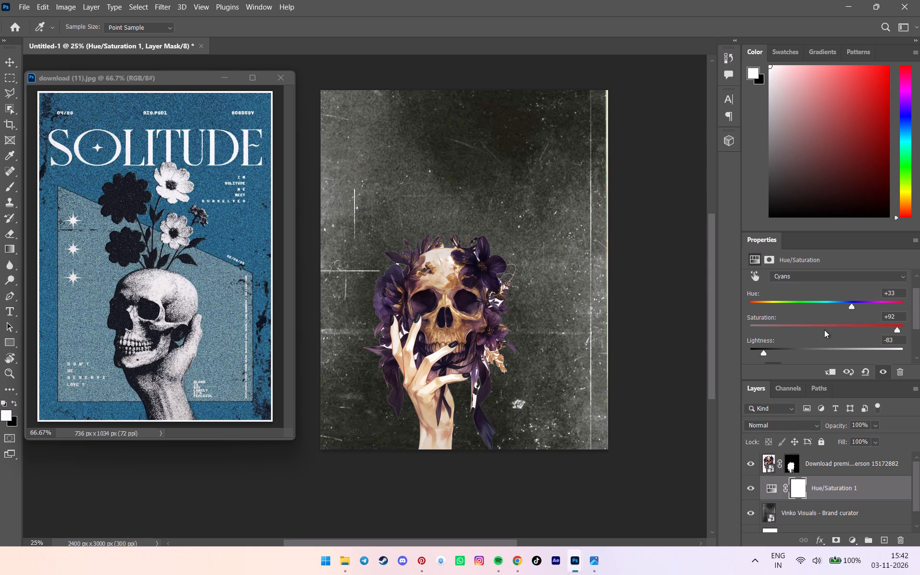
{"action": "left_click_drag", "start_coordinate": [895, 329], "coordinate": [854, 335]}
{"action": "left_click_drag", "start_coordinate": [854, 335], "coordinate": [908, 339]}
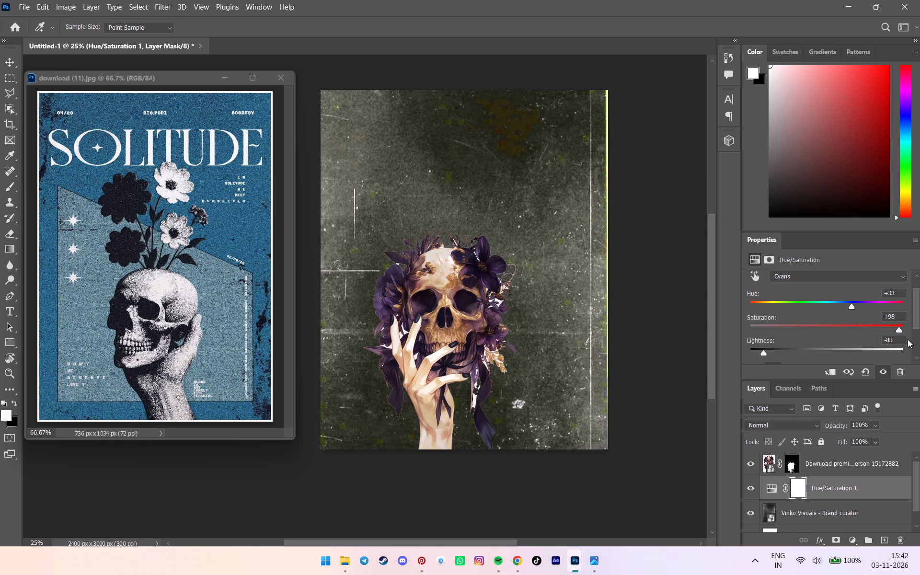
{"action": "left_click_drag", "start_coordinate": [908, 339], "coordinate": [769, 343]}
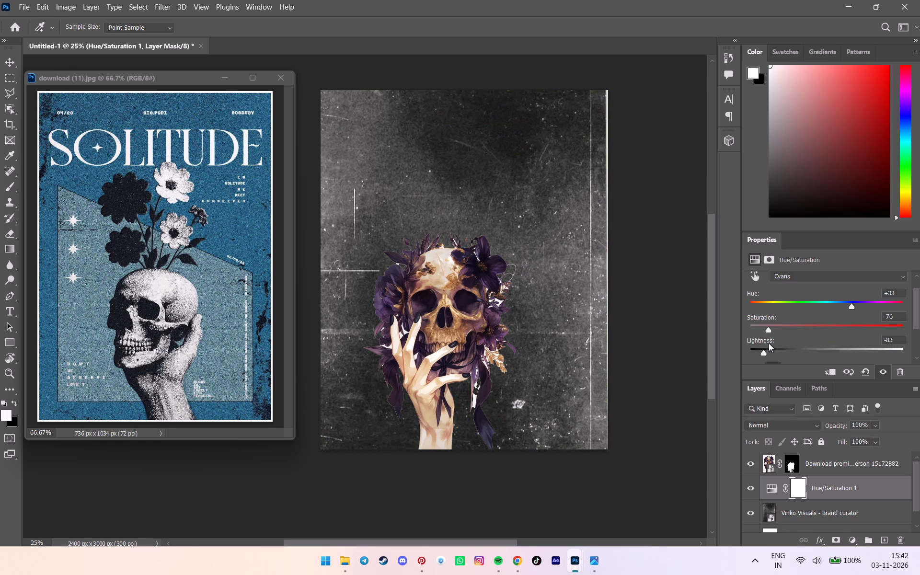
{"action": "left_click_drag", "start_coordinate": [769, 343], "coordinate": [854, 342]}
{"action": "left_click_drag", "start_coordinate": [854, 342], "coordinate": [780, 348]}
{"action": "right_click_drag", "start_coordinate": [785, 347], "coordinate": [780, 348]}
{"action": "left_click_drag", "start_coordinate": [780, 330], "coordinate": [766, 330]}
{"action": "left_click_drag", "start_coordinate": [766, 330], "coordinate": [793, 331]}
Stretch the scratched texture layer past the canvas's right edge to a width of 2468 px.
{"action": "left_click", "coordinate": [788, 515]}
{"action": "left_click_drag", "start_coordinate": [609, 276], "coordinate": [617, 276]}
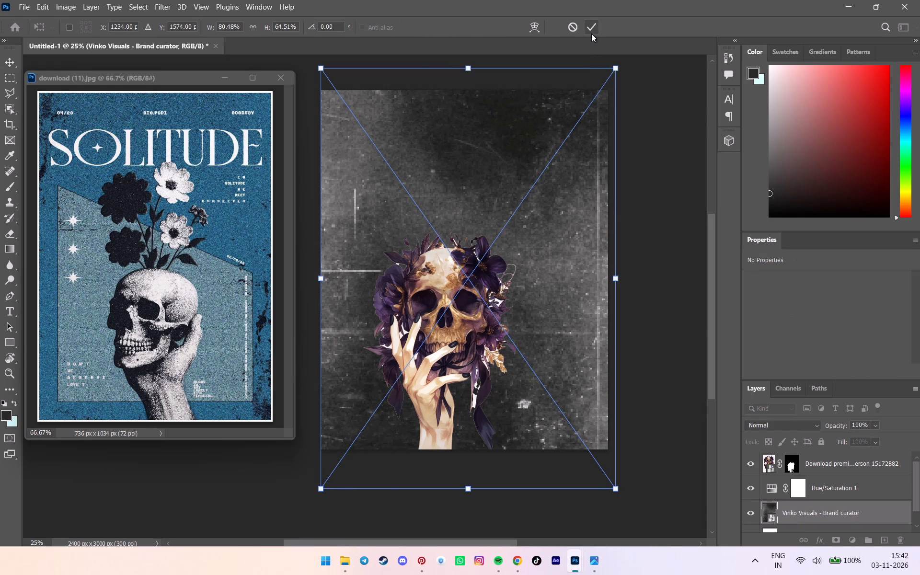
{"action": "left_click", "coordinate": [591, 33]}
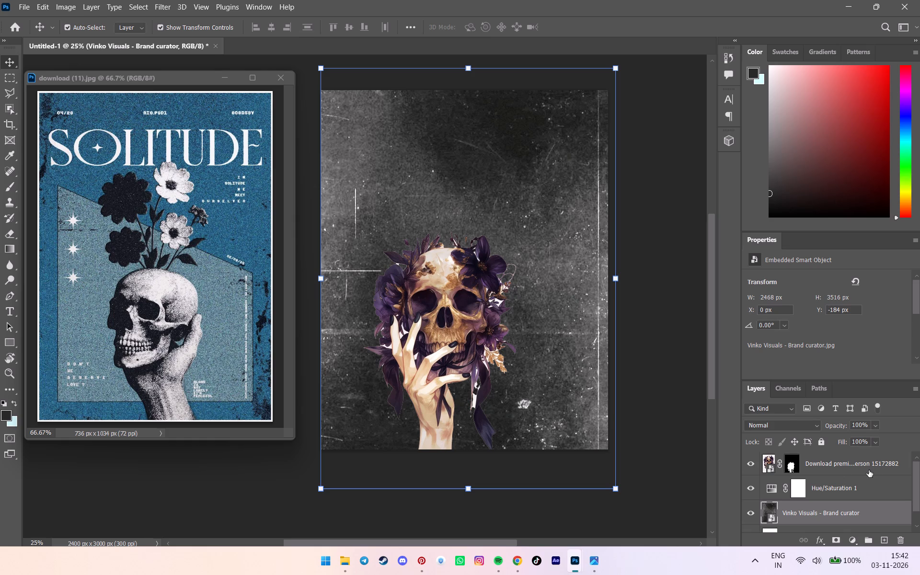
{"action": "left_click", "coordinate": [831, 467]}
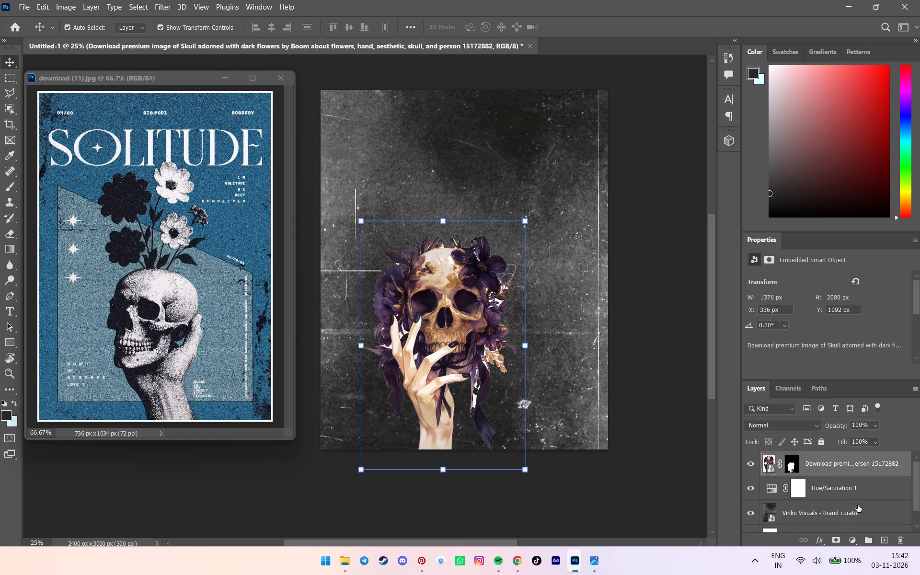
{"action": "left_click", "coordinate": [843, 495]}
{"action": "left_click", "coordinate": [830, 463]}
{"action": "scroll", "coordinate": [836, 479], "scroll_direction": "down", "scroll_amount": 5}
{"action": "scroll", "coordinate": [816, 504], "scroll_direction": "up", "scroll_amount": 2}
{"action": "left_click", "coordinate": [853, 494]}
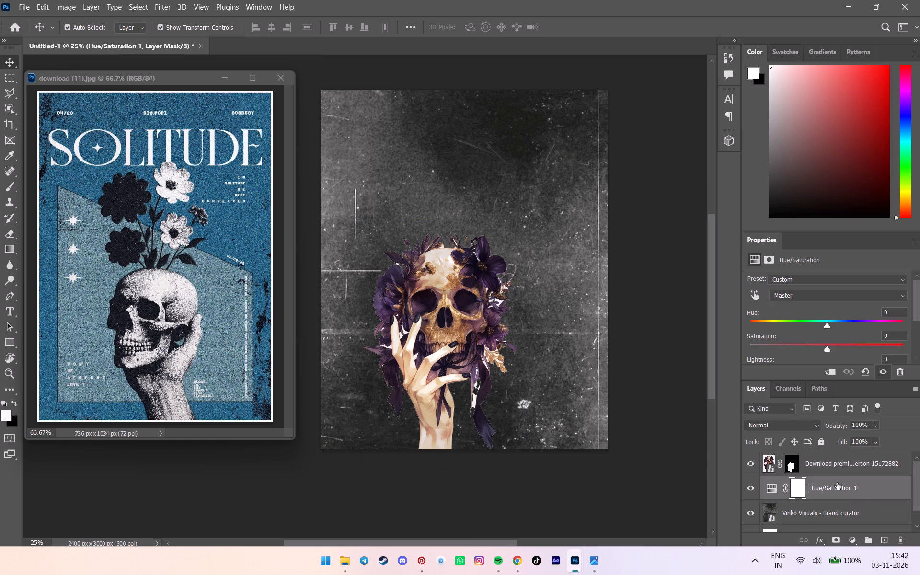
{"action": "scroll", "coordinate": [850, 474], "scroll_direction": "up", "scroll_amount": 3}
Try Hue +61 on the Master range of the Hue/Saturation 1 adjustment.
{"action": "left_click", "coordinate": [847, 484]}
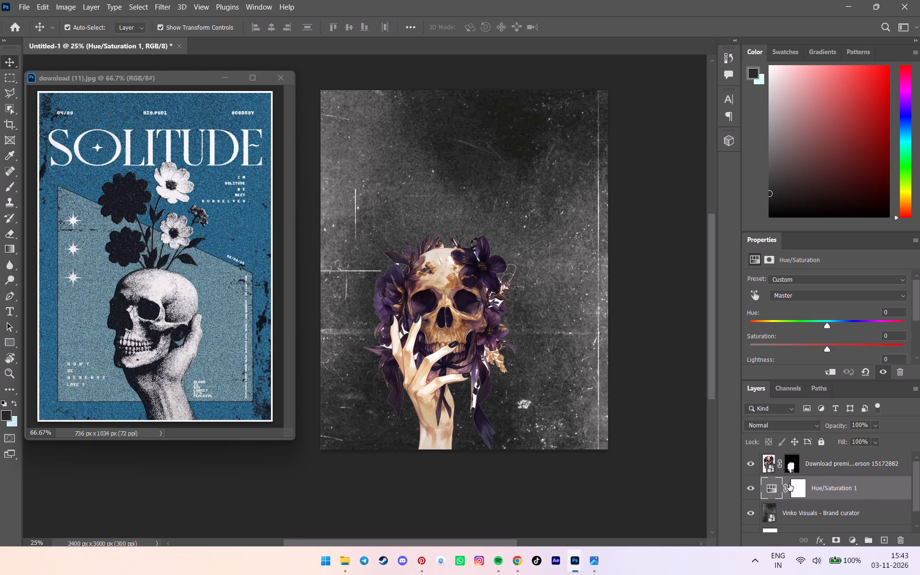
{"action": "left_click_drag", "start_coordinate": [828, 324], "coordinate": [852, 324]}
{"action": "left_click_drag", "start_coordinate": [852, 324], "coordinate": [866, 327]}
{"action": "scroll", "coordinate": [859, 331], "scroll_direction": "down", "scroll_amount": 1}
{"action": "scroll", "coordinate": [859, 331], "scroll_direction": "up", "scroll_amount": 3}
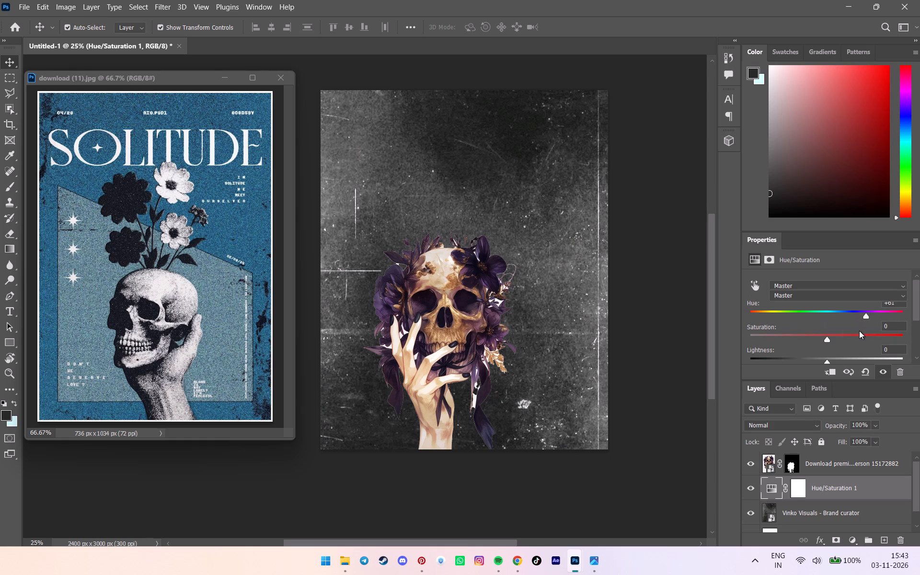
Apply the Increase Saturation preset to the Hue/Saturation adjustment and set its Master Hue to +40.
{"action": "left_click", "coordinate": [797, 282]}
{"action": "left_click", "coordinate": [805, 324]}
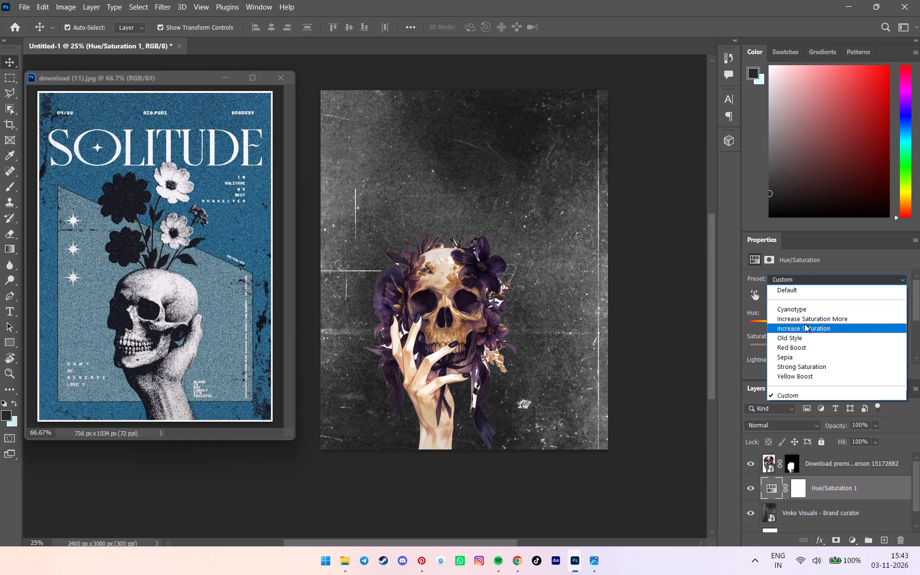
{"action": "left_click_drag", "start_coordinate": [826, 323], "coordinate": [856, 332]}
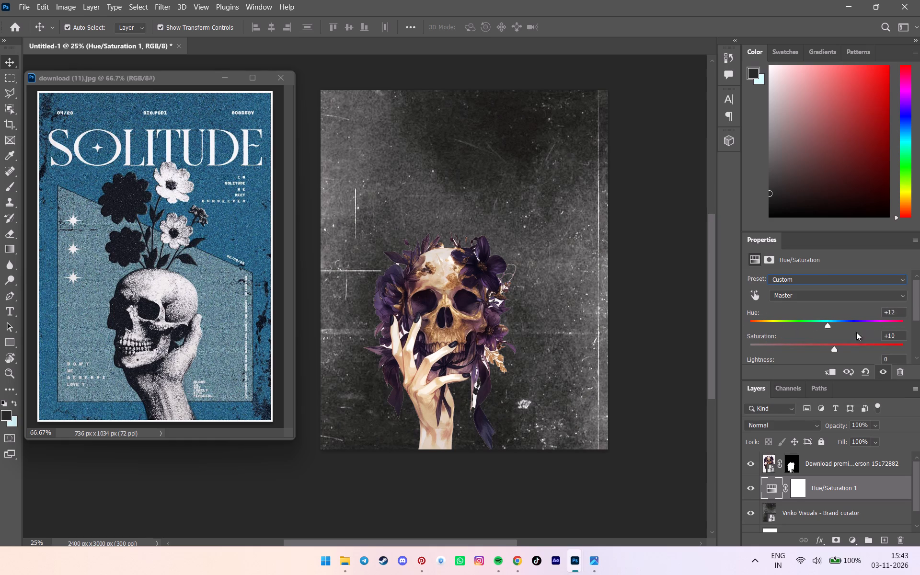
{"action": "left_click_drag", "start_coordinate": [856, 332], "coordinate": [857, 332]}
Set the adjustment's Master Lightness to -41 after trying +33.
{"action": "scroll", "coordinate": [783, 315], "scroll_direction": "down", "scroll_amount": 4}
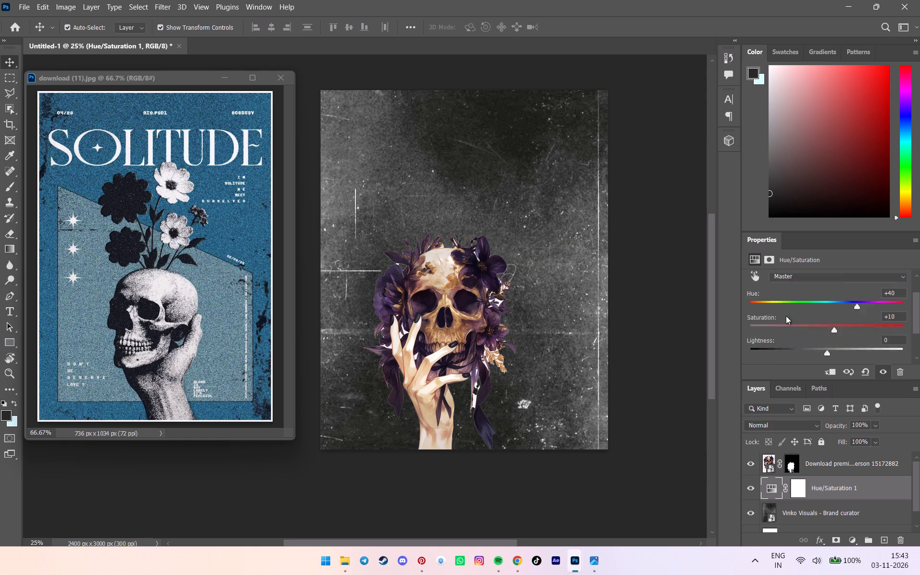
{"action": "scroll", "coordinate": [786, 316], "scroll_direction": "down", "scroll_amount": 1}
{"action": "left_click_drag", "start_coordinate": [826, 322], "coordinate": [852, 328]}
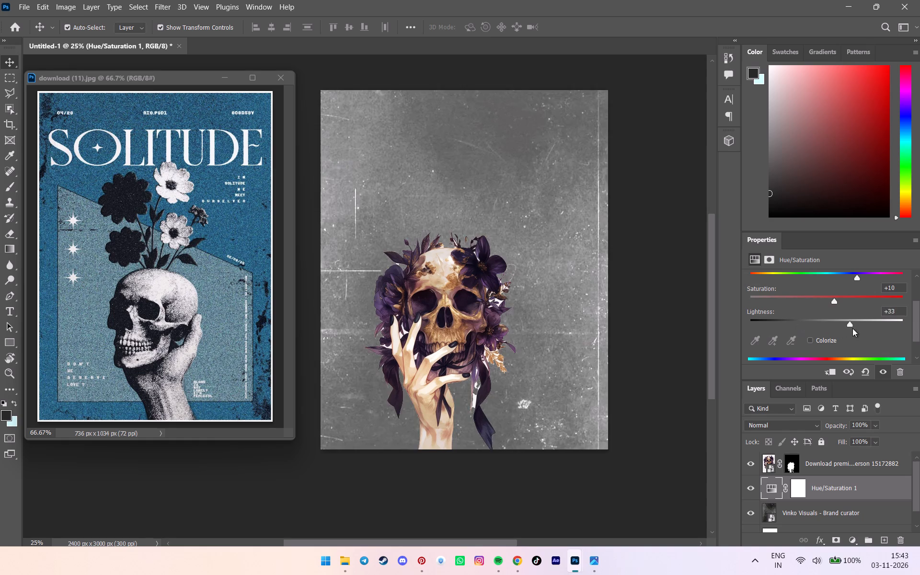
{"action": "left_click_drag", "start_coordinate": [852, 328], "coordinate": [795, 331]}
Set the adjustment's Master Saturation to +62 after trying +82.
{"action": "scroll", "coordinate": [806, 362], "scroll_direction": "up", "scroll_amount": 4}
{"action": "left_click_drag", "start_coordinate": [832, 337], "coordinate": [875, 338]}
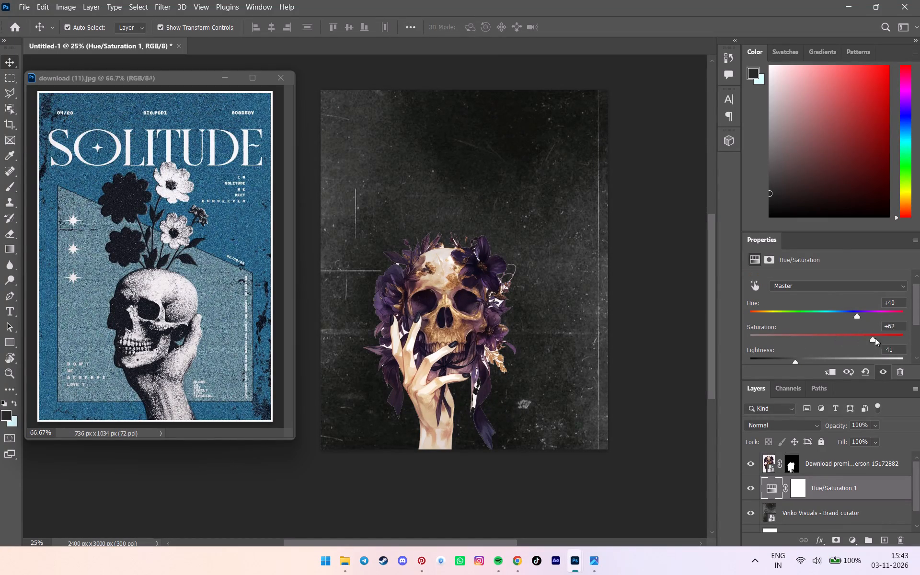
{"action": "left_click_drag", "start_coordinate": [875, 338], "coordinate": [889, 342]}
{"action": "left_click_drag", "start_coordinate": [889, 342], "coordinate": [874, 341]}
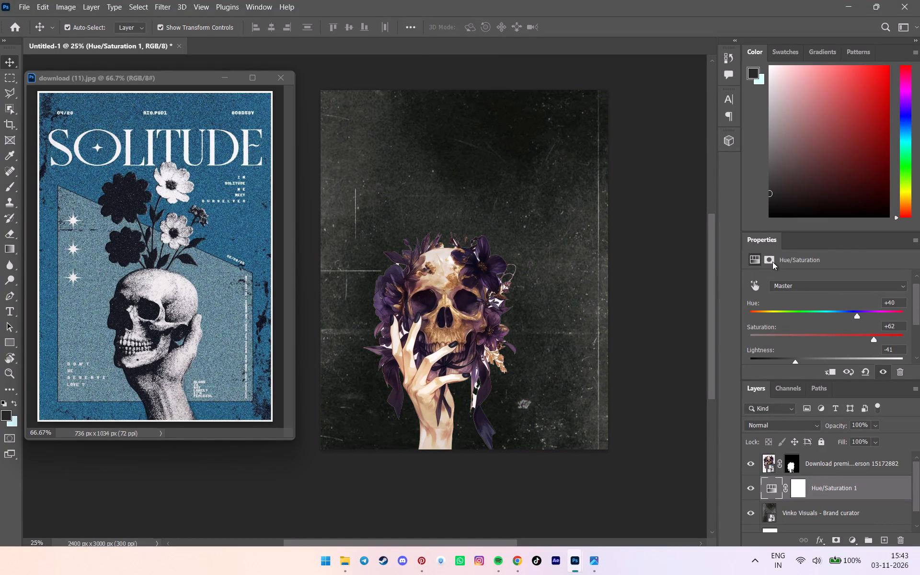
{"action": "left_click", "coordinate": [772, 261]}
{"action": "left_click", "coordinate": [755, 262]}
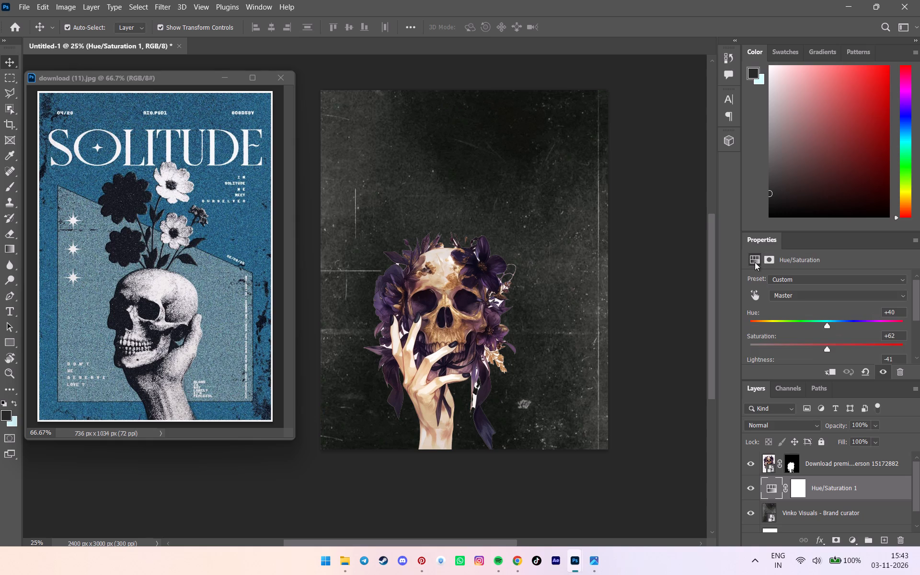
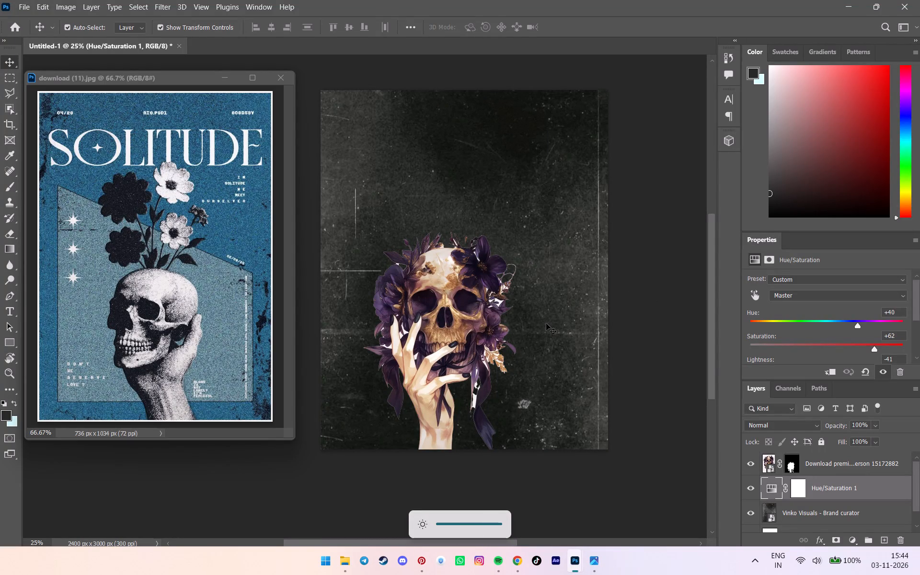
Set the Blues range's Hue to +19 in the Hue/Saturation 1 adjustment after trying +57.
{"action": "key", "text": "space"}
{"action": "key", "text": "space"}
{"action": "key", "text": "space"}
{"action": "key", "text": "space"}
{"action": "key", "text": "space"}
{"action": "key", "text": "space"}
{"action": "key", "text": "space"}
{"action": "key", "text": "space"}
{"action": "key", "text": "space"}
{"action": "key", "text": "space"}
{"action": "key", "text": "space"}
{"action": "key", "text": "space"}
{"action": "key", "text": "space"}
{"action": "key", "text": "space"}
{"action": "key", "text": "space"}
{"action": "key", "text": "space"}
{"action": "key", "text": "space"}
{"action": "key", "text": "space"}
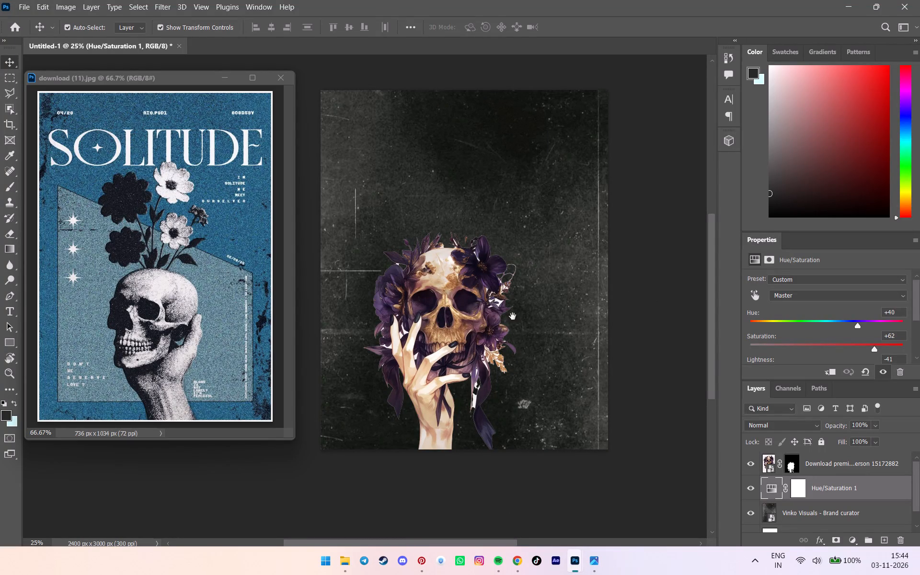
{"action": "left_click_drag", "start_coordinate": [510, 315], "coordinate": [512, 351]}
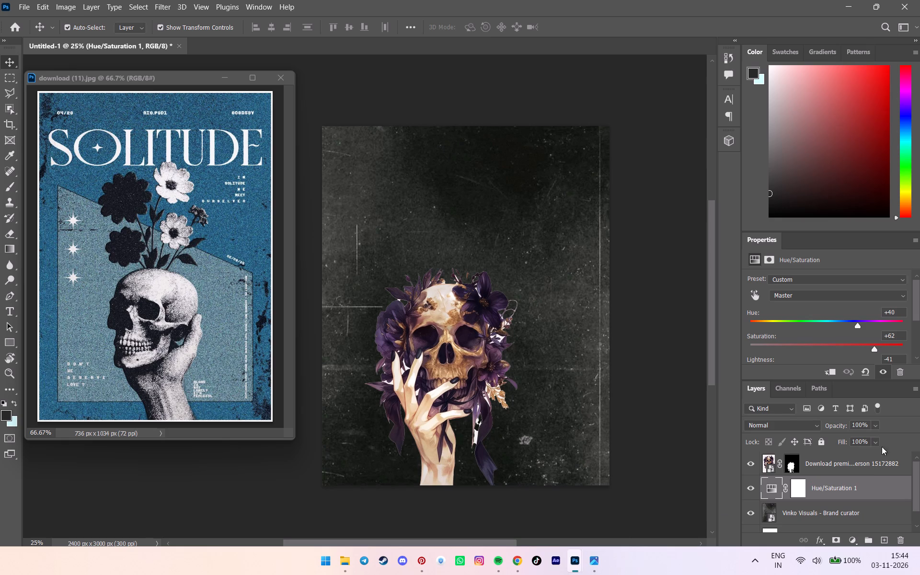
{"action": "left_click", "coordinate": [791, 293]}
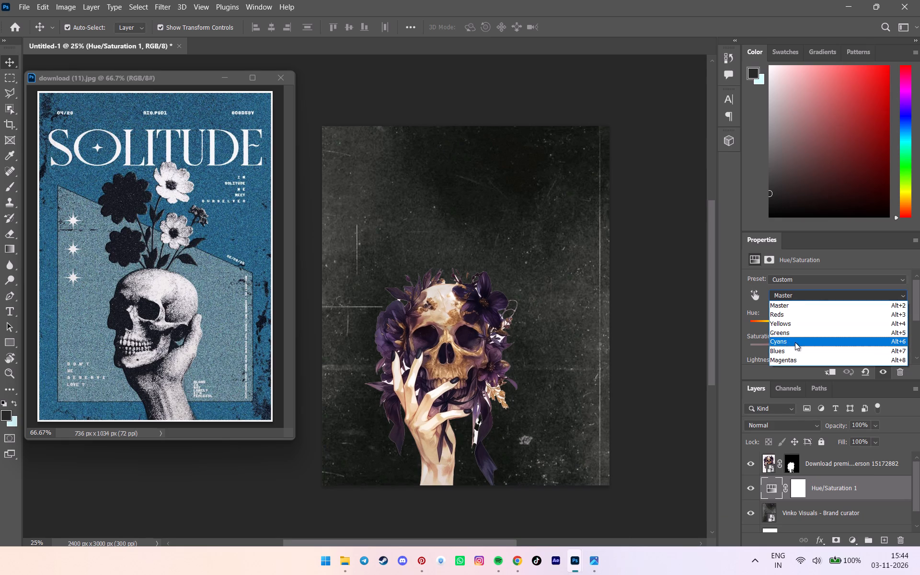
{"action": "left_click", "coordinate": [782, 350]}
{"action": "left_click_drag", "start_coordinate": [827, 328], "coordinate": [865, 328]}
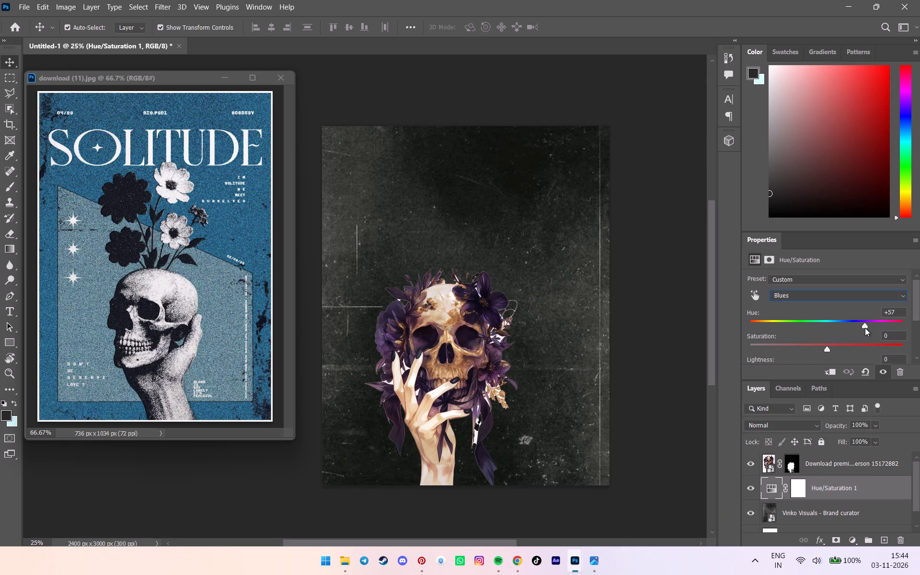
{"action": "left_click_drag", "start_coordinate": [865, 328], "coordinate": [849, 326]}
{"action": "left_click_drag", "start_coordinate": [851, 324], "coordinate": [841, 324]}
Sample the dark background texture with the on-image adjustment tool to target Yellows, and set that range's Hue to -180 after trying +178.
{"action": "left_click", "coordinate": [756, 295]}
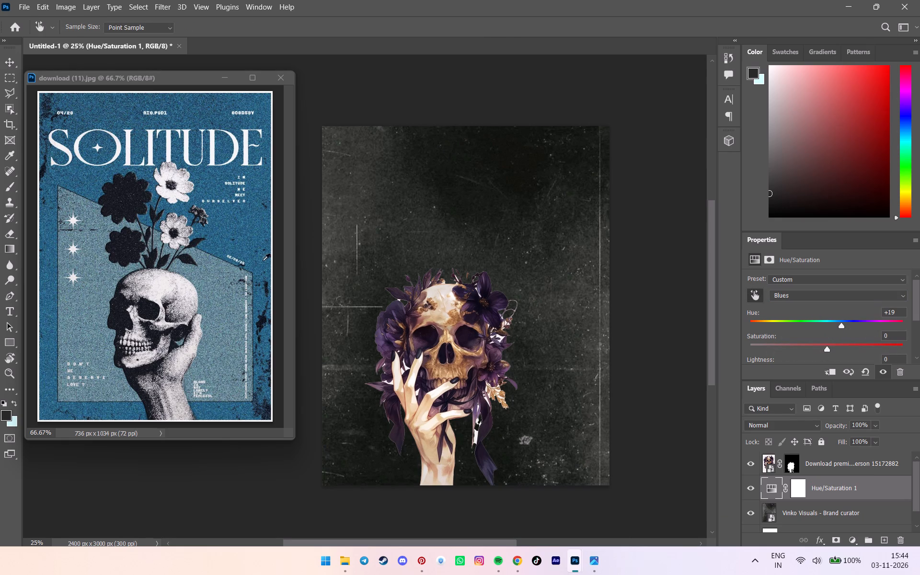
{"action": "left_click", "coordinate": [477, 219]}
{"action": "left_click_drag", "start_coordinate": [826, 322], "coordinate": [905, 318]}
{"action": "left_click_drag", "start_coordinate": [905, 318], "coordinate": [762, 322]}
{"action": "left_click_drag", "start_coordinate": [762, 322], "coordinate": [737, 324]}
Set the Yellows range's Saturation to +58 in the Hue/Saturation adjustment.
{"action": "scroll", "coordinate": [790, 327], "scroll_direction": "down", "scroll_amount": 3}
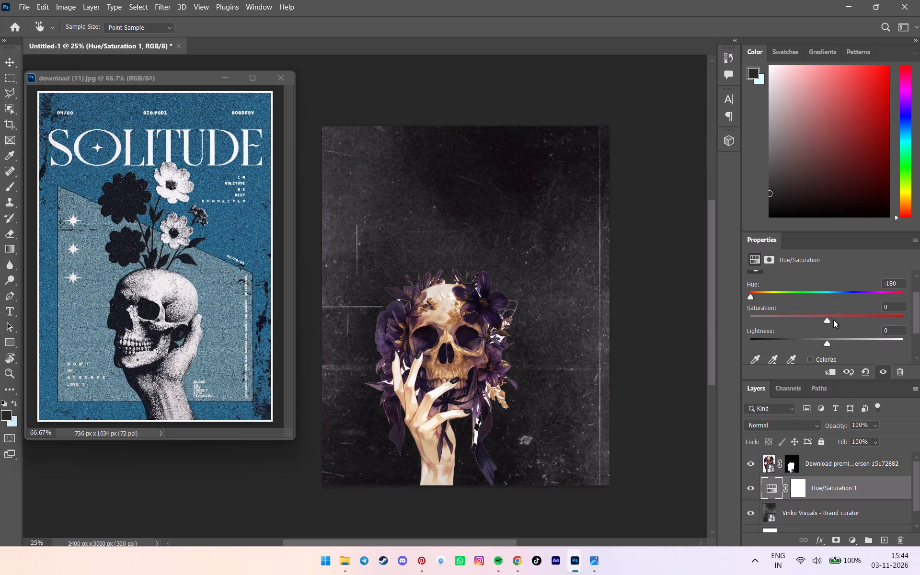
{"action": "left_click_drag", "start_coordinate": [822, 320], "coordinate": [871, 321]}
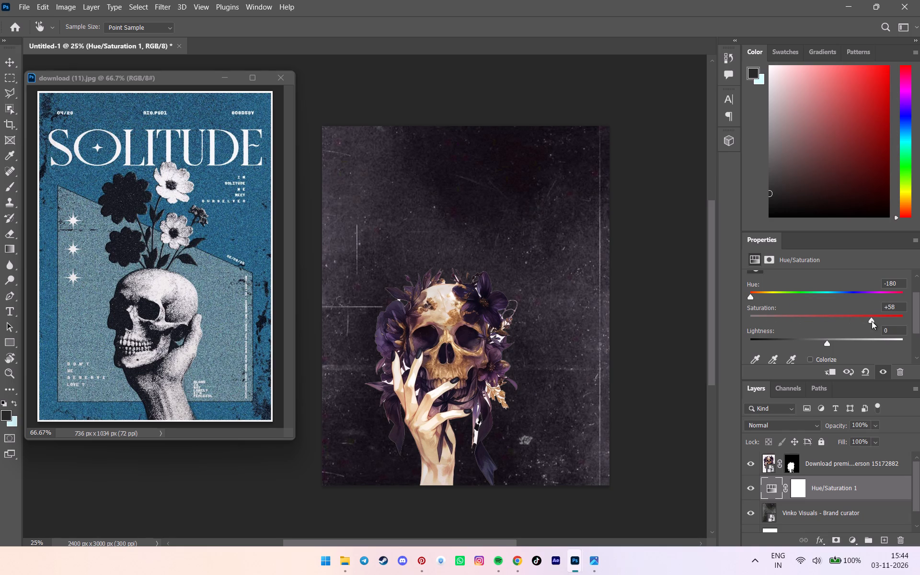
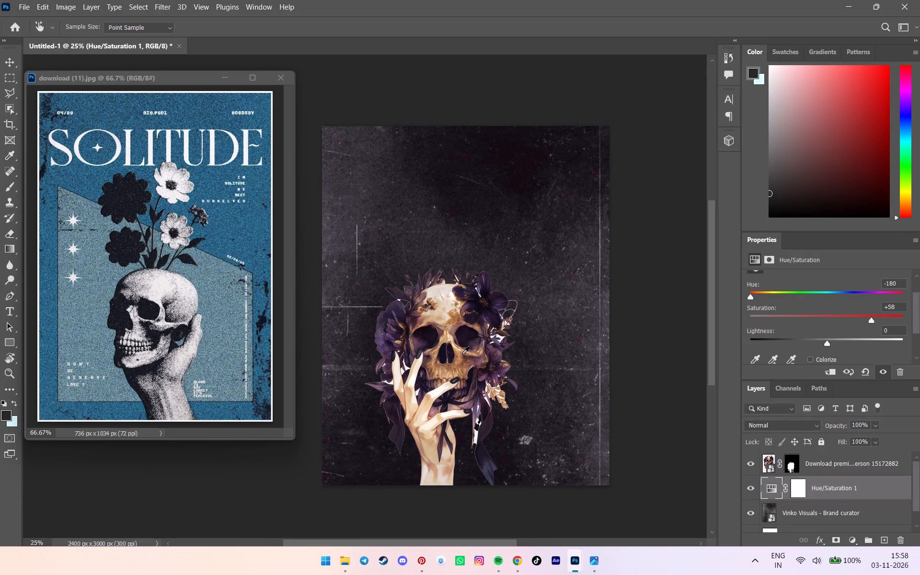
Draw a dark-filled rectangle shape about 2325 by 1773 px behind the skull, above the Hue/Saturation 1 layer.
{"action": "key", "text": "v"}
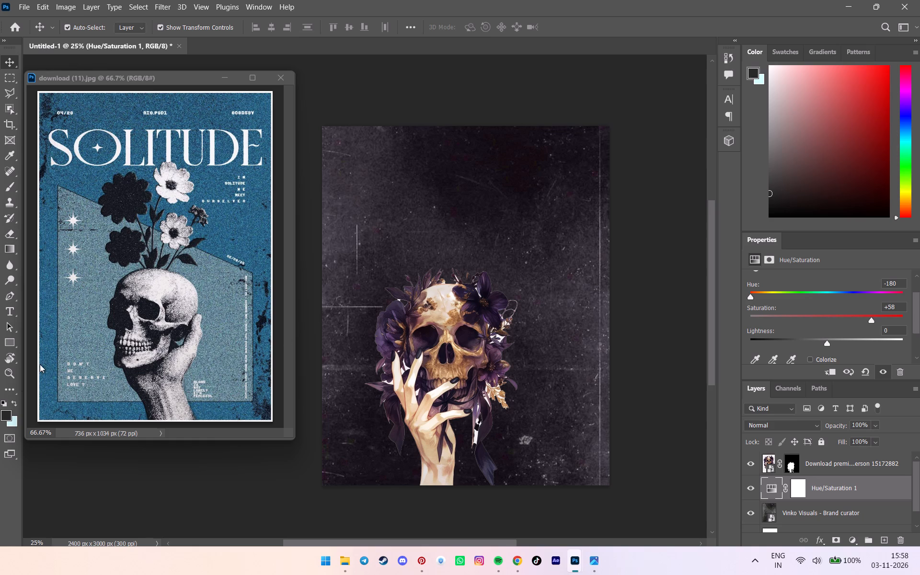
{"action": "left_click", "coordinate": [7, 343]}
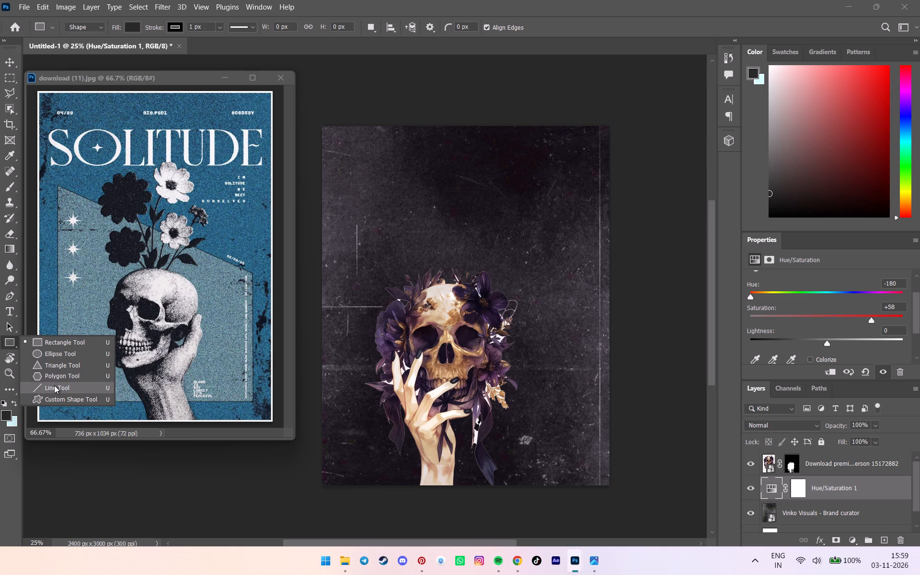
{"action": "left_click", "coordinate": [59, 343]}
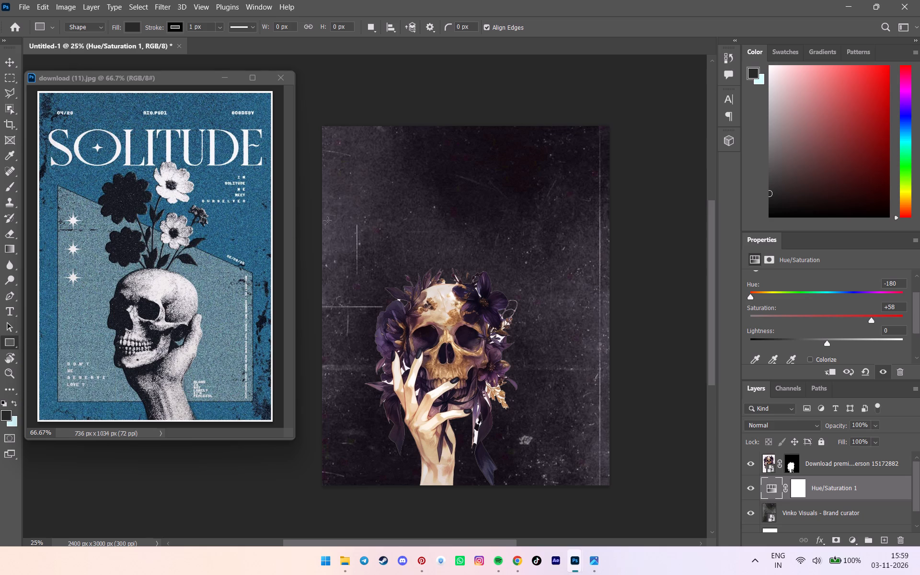
{"action": "left_click_drag", "start_coordinate": [362, 232], "coordinate": [526, 373]}
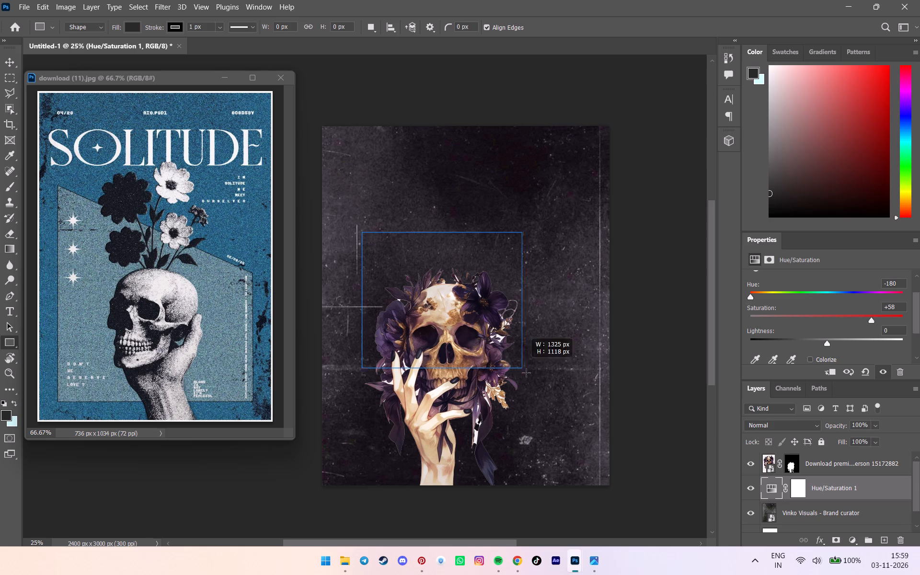
{"action": "left_click_drag", "start_coordinate": [526, 373], "coordinate": [640, 444]}
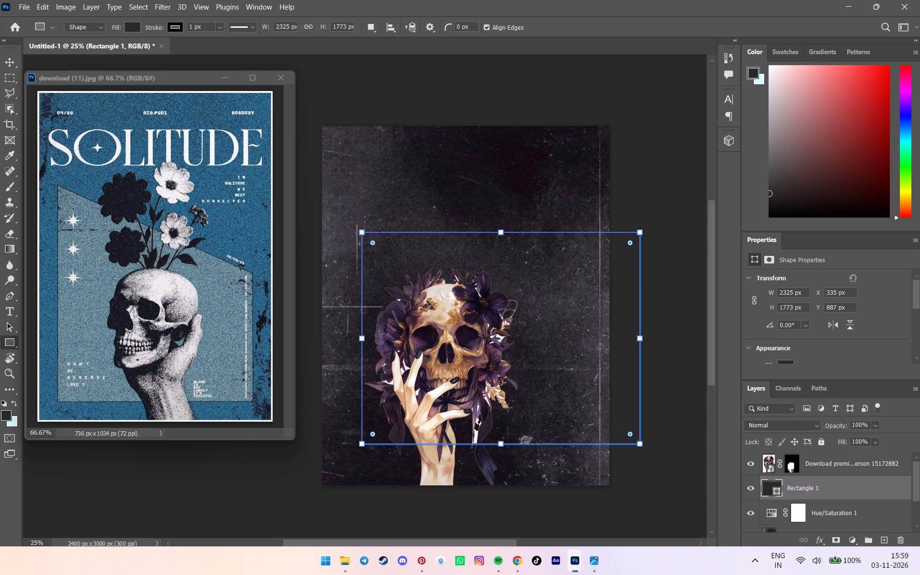
Narrow the rectangle to about 2137 px wide and centre it horizontally on the canvas behind the skull.
{"action": "key", "text": "v"}
{"action": "left_click_drag", "start_coordinate": [527, 402], "coordinate": [486, 404]}
{"action": "left_click_drag", "start_coordinate": [325, 339], "coordinate": [344, 342]}
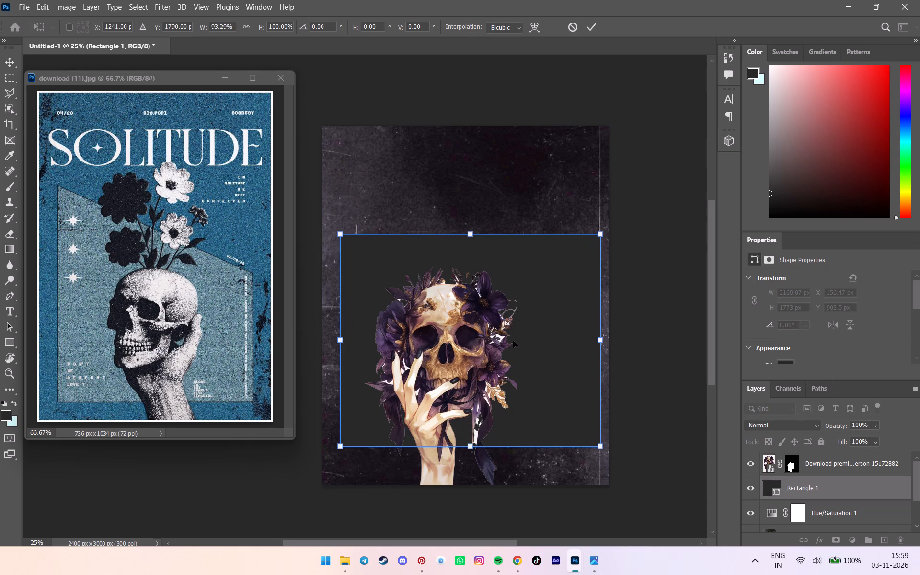
{"action": "left_click_drag", "start_coordinate": [598, 342], "coordinate": [569, 337]}
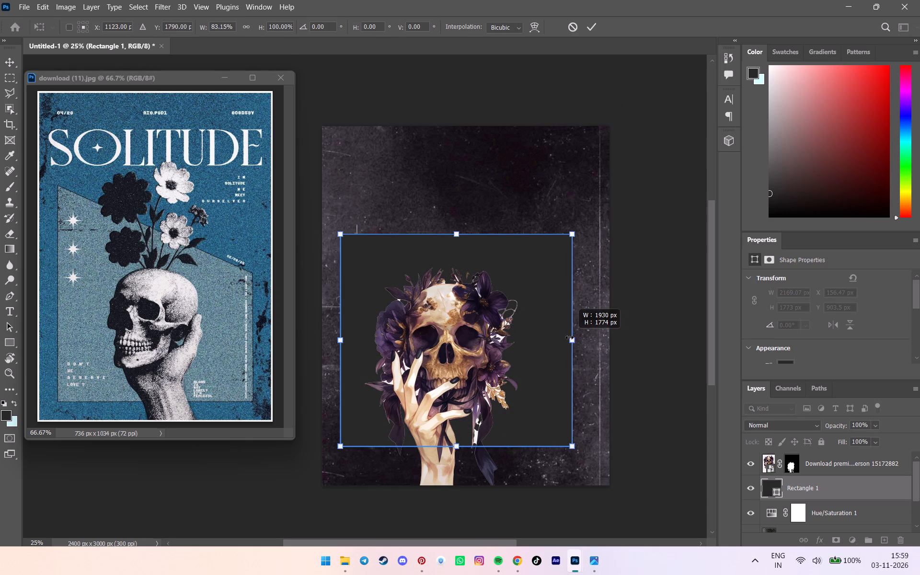
{"action": "left_click_drag", "start_coordinate": [569, 337], "coordinate": [580, 337]}
{"action": "left_click_drag", "start_coordinate": [342, 336], "coordinate": [336, 336]}
{"action": "left_click_drag", "start_coordinate": [584, 342], "coordinate": [591, 342]}
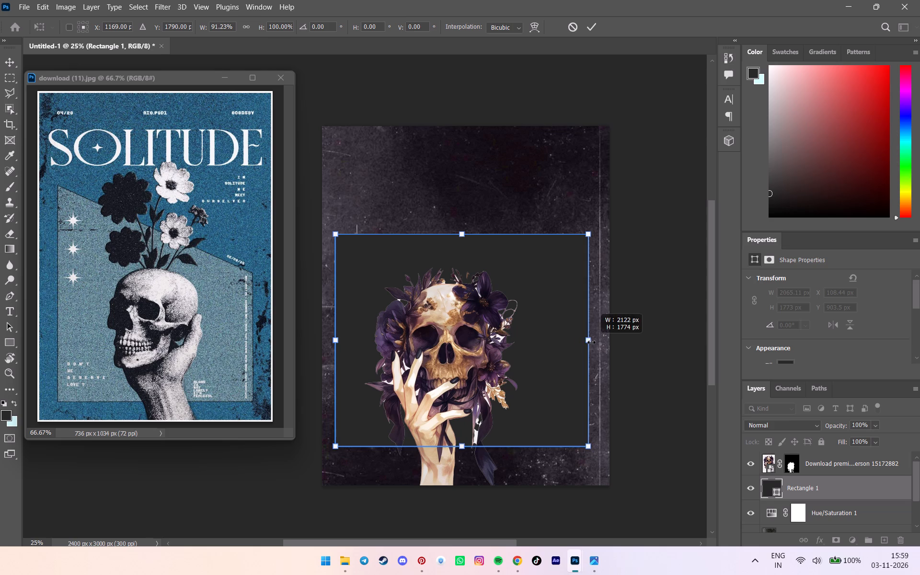
{"action": "left_click_drag", "start_coordinate": [591, 342], "coordinate": [593, 342]}
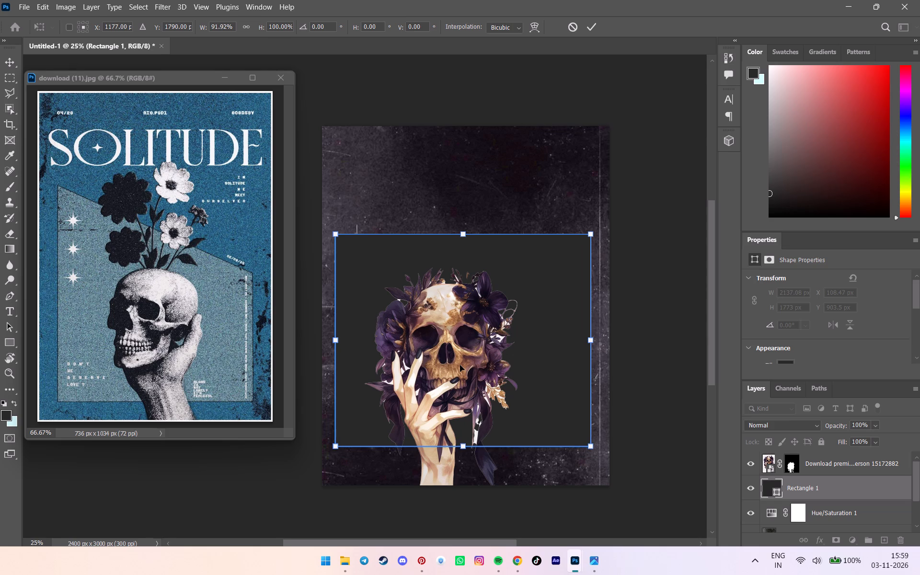
{"action": "left_click", "coordinate": [460, 365]}
Move the skull image layer to the canvas's vertical centre line, at about X 512 px and Y 1072 px.
{"action": "scroll", "coordinate": [821, 470], "scroll_direction": "down", "scroll_amount": 6}
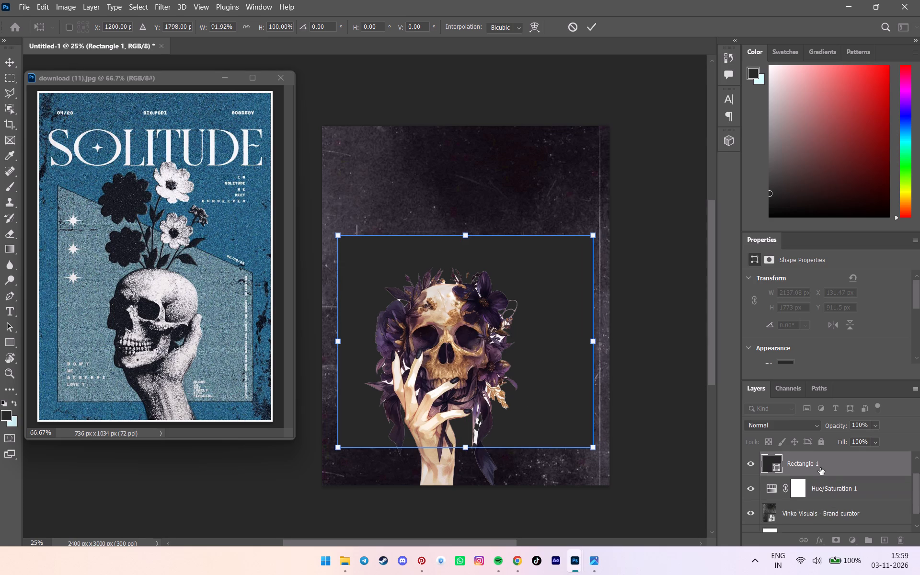
{"action": "scroll", "coordinate": [820, 467], "scroll_direction": "up", "scroll_amount": 5}
{"action": "left_click", "coordinate": [839, 458]}
{"action": "left_click_drag", "start_coordinate": [484, 344], "coordinate": [495, 344]}
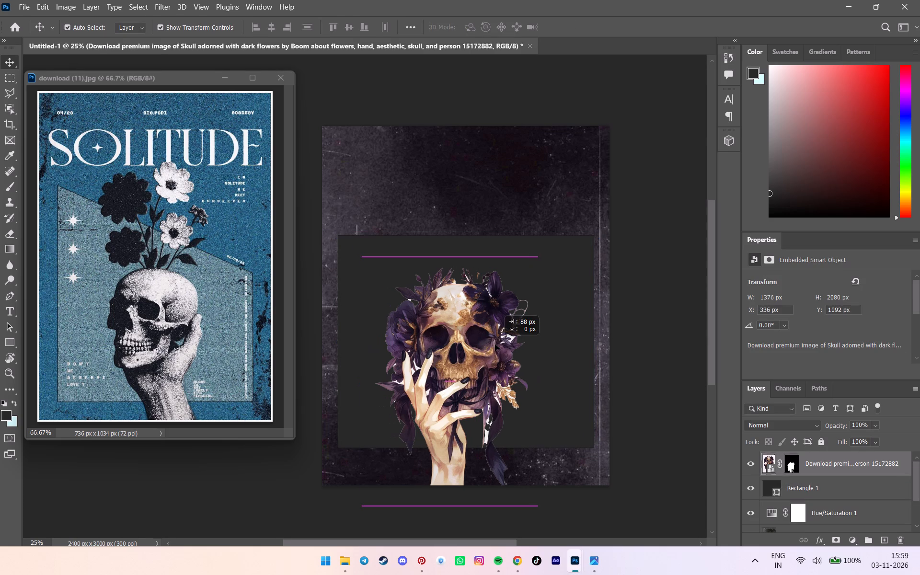
{"action": "left_click_drag", "start_coordinate": [495, 344], "coordinate": [503, 342]}
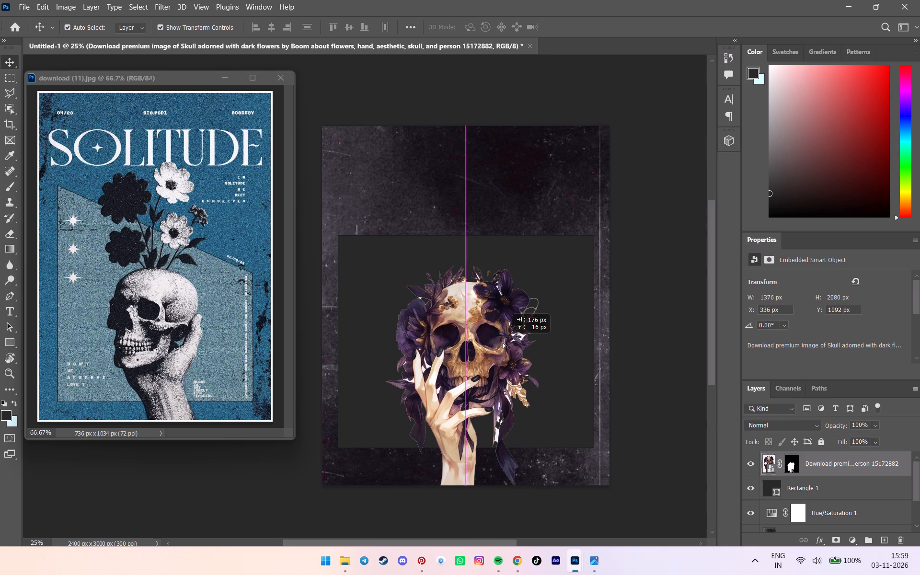
{"action": "left_click_drag", "start_coordinate": [503, 342], "coordinate": [505, 345]}
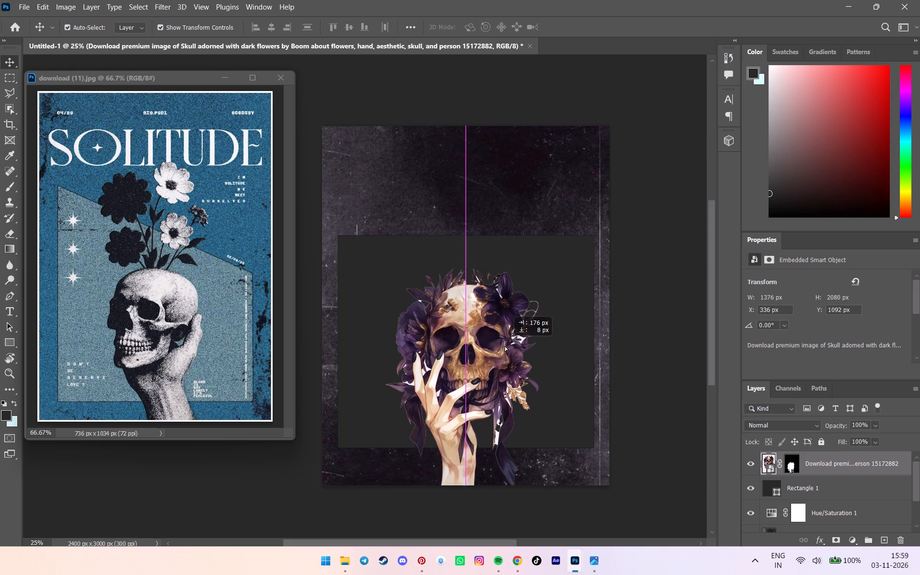
{"action": "left_click_drag", "start_coordinate": [505, 345], "coordinate": [504, 344]}
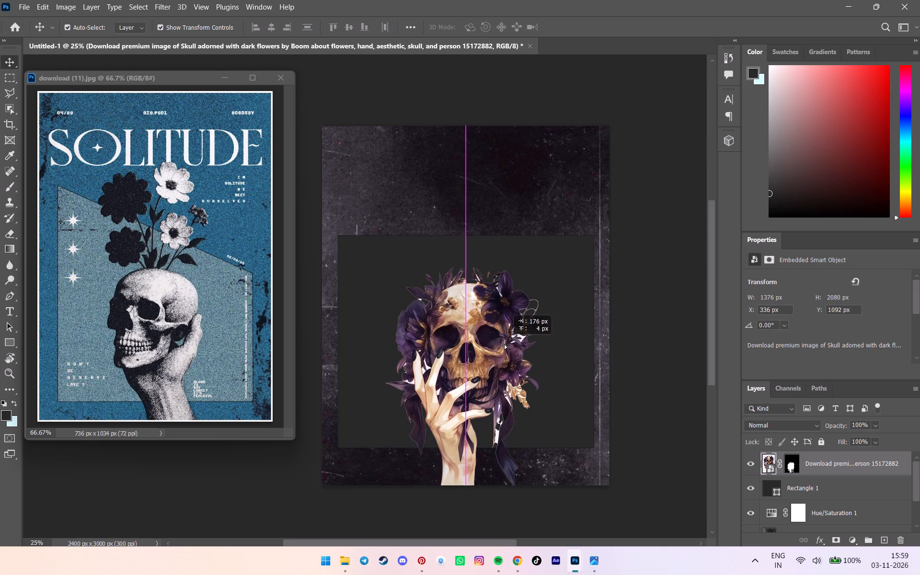
{"action": "left_click_drag", "start_coordinate": [504, 344], "coordinate": [505, 342]}
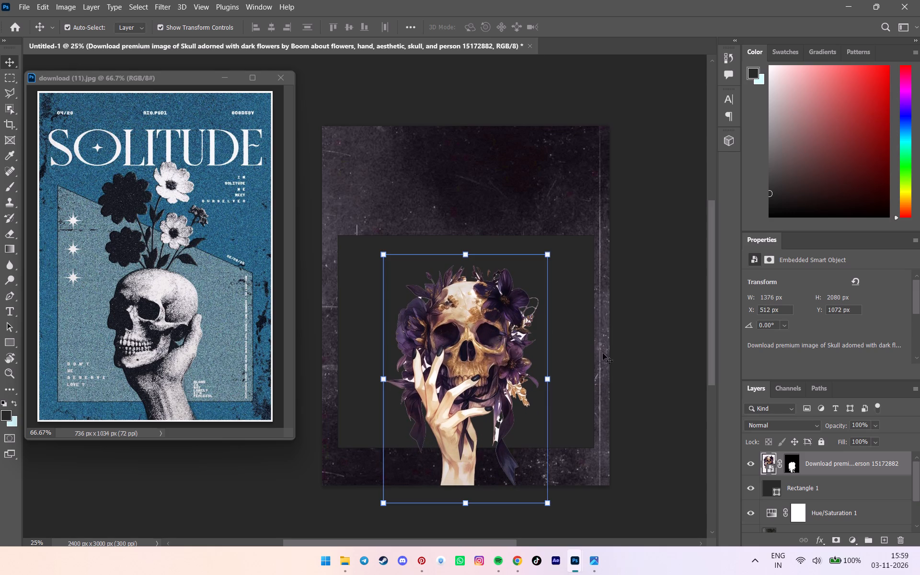
Resize the rectangle behind the skull to about 2130 px wide and 2101 px tall, extending its top edge upward.
{"action": "left_click", "coordinate": [596, 353]}
{"action": "left_click", "coordinate": [587, 352]}
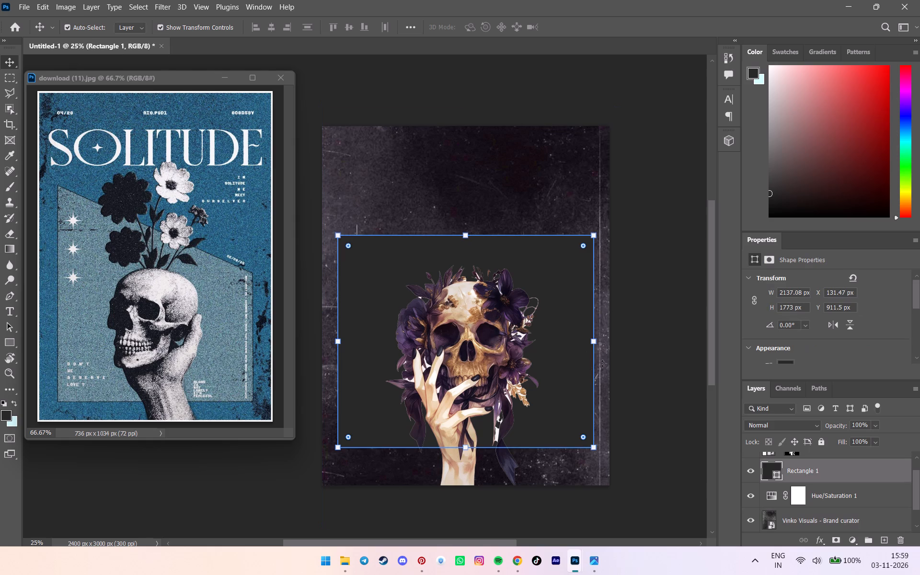
{"action": "left_click", "coordinate": [595, 344]}
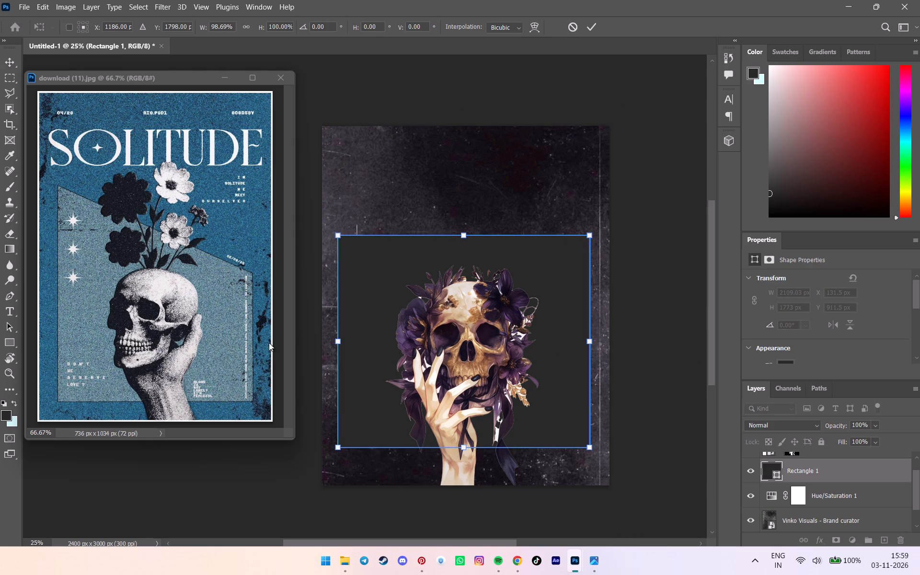
{"action": "left_click", "coordinate": [339, 343]}
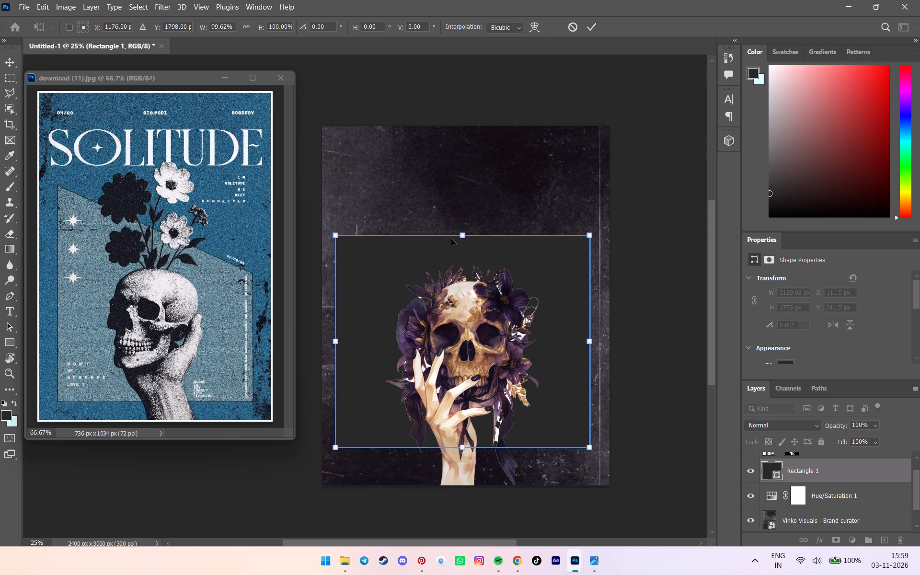
{"action": "left_click_drag", "start_coordinate": [460, 237], "coordinate": [460, 197]}
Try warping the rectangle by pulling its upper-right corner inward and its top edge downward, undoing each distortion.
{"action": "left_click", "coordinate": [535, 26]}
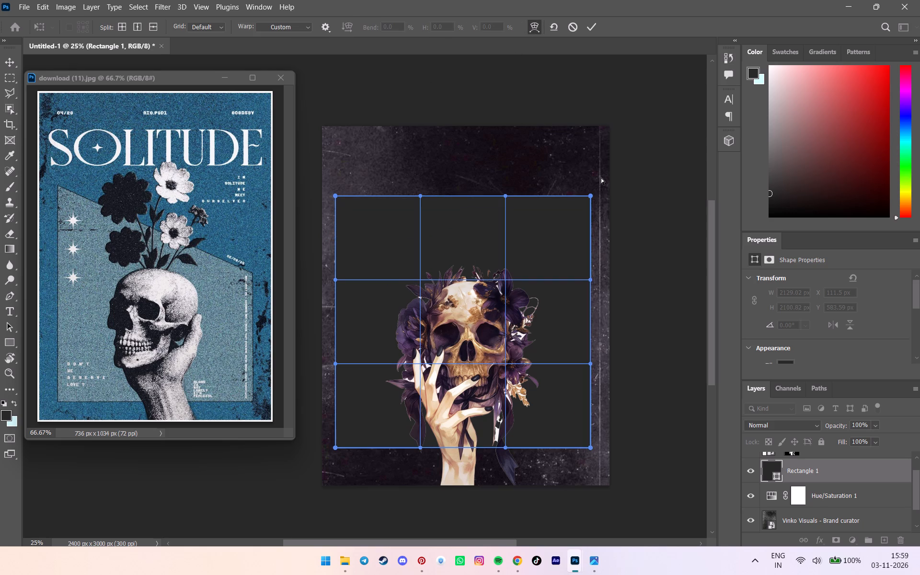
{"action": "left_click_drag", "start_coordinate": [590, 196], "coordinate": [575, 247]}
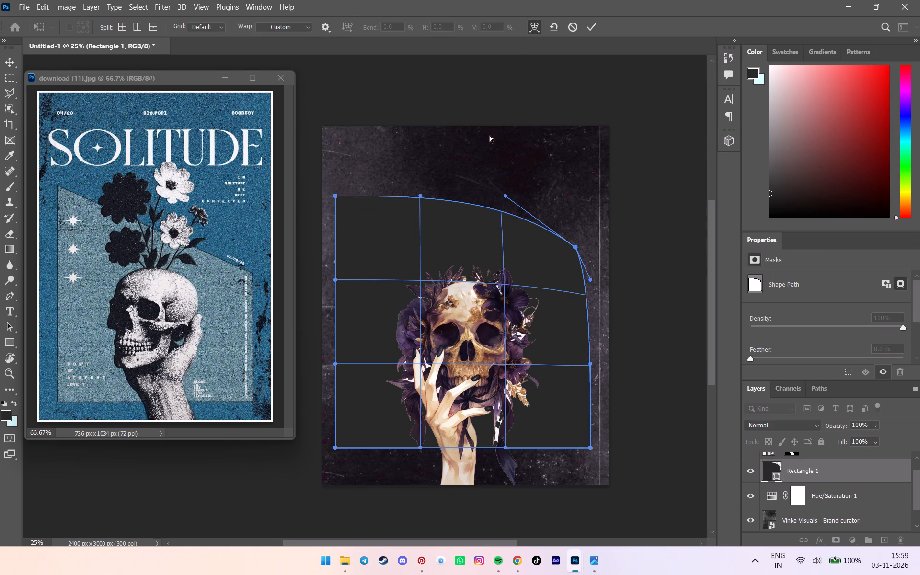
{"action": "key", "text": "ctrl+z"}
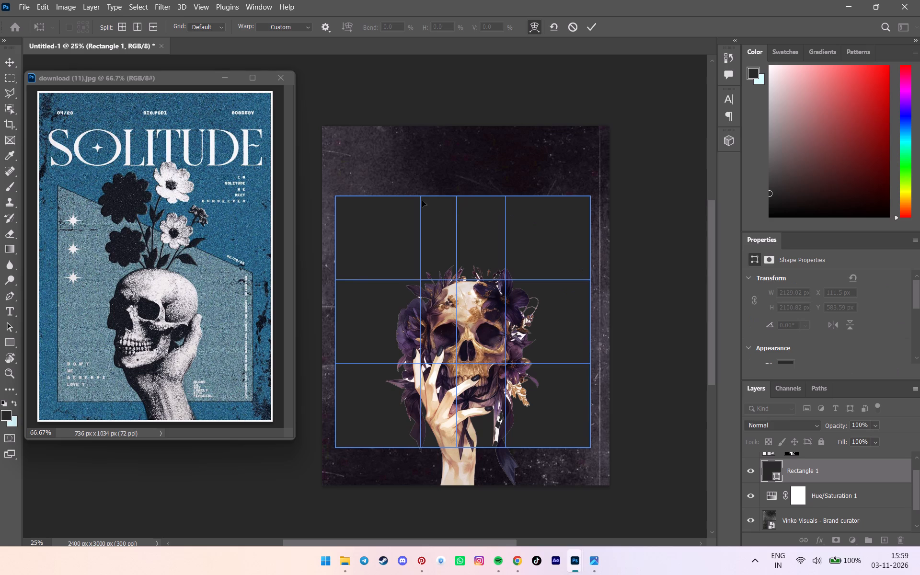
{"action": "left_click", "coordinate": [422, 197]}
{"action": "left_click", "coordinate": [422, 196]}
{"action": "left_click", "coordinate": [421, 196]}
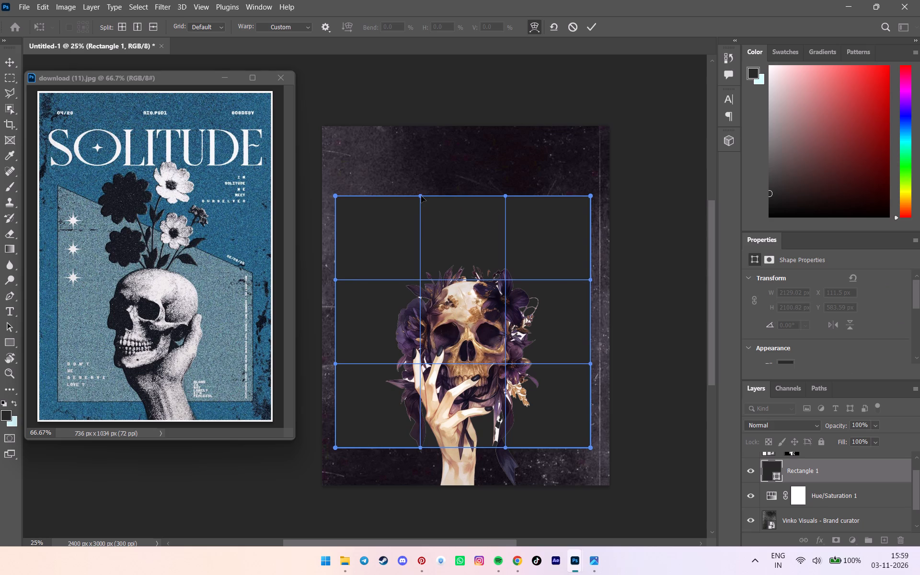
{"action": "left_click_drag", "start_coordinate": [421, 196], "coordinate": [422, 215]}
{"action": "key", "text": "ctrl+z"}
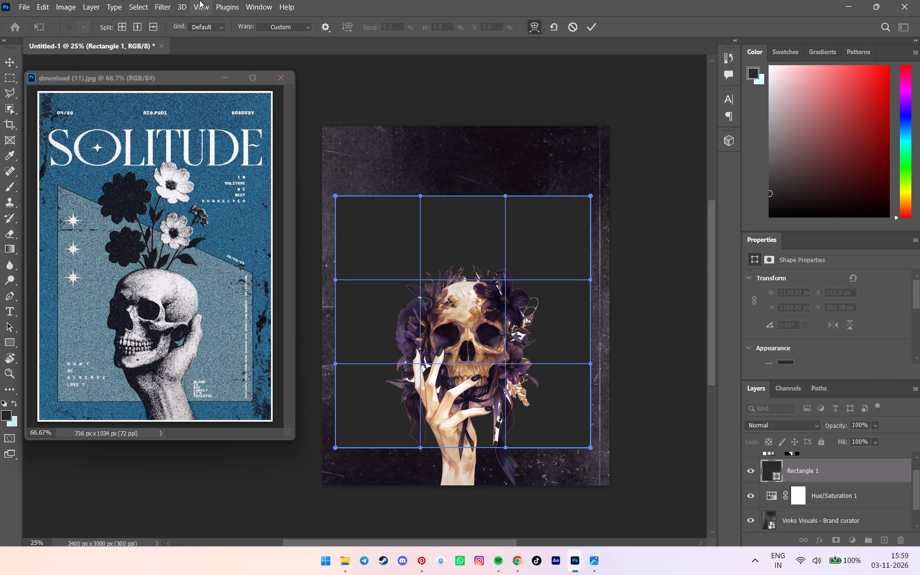
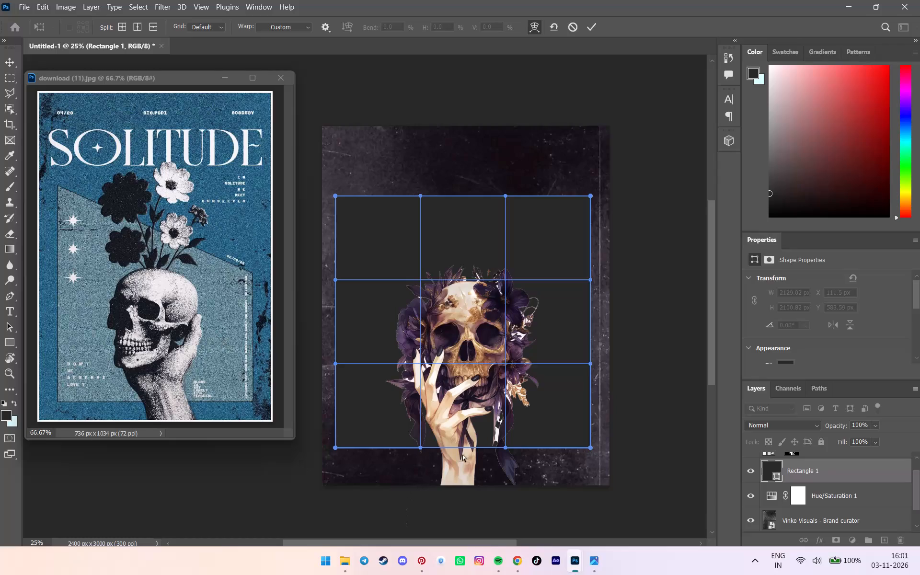
Leave the warp and extend the rectangle's top edge upward, making it about 1845 px tall.
{"action": "left_click", "coordinate": [573, 22]}
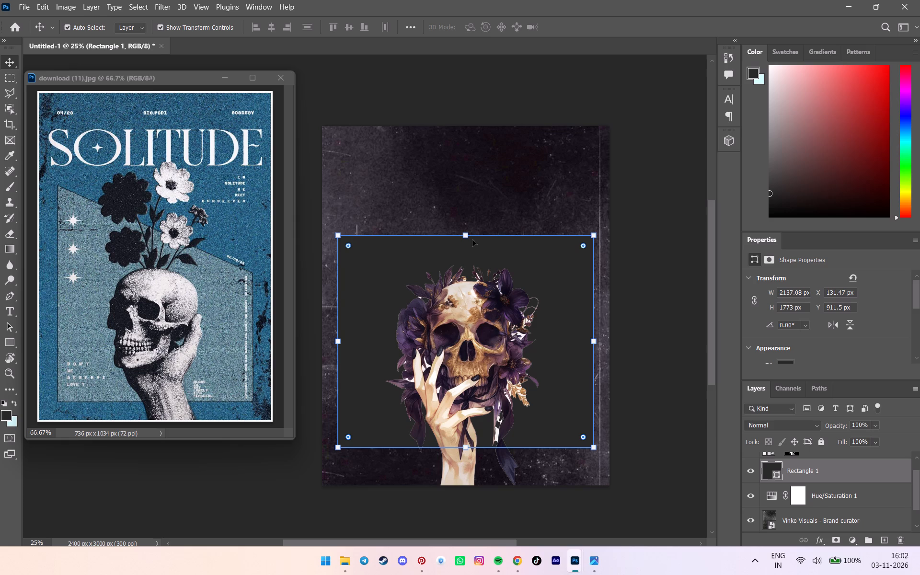
{"action": "left_click_drag", "start_coordinate": [467, 236], "coordinate": [467, 228]}
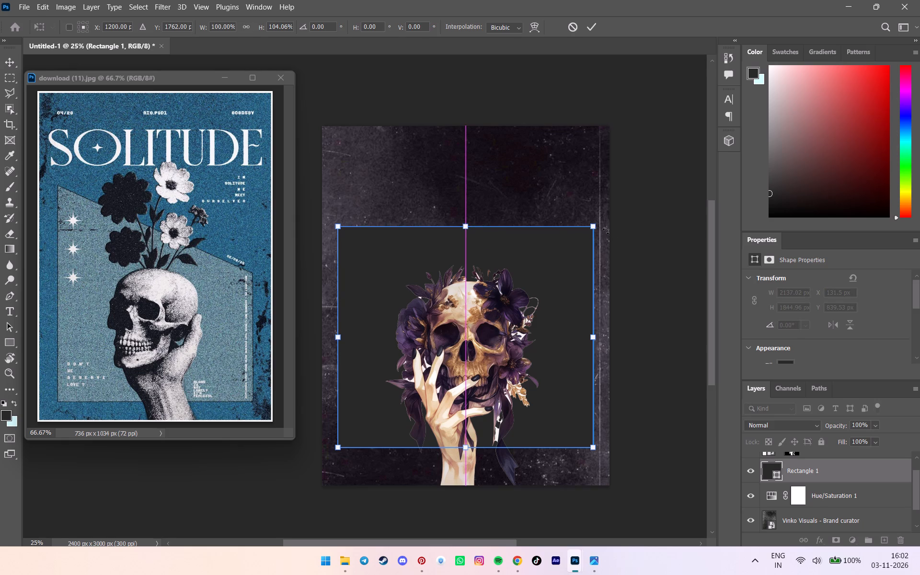
{"action": "double_click", "coordinate": [467, 229]}
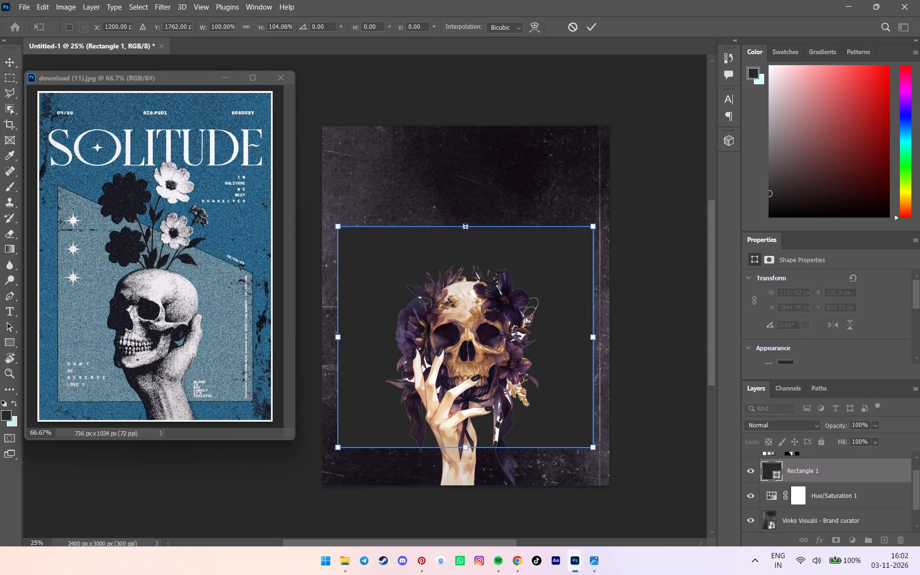
{"action": "double_click", "coordinate": [464, 225]}
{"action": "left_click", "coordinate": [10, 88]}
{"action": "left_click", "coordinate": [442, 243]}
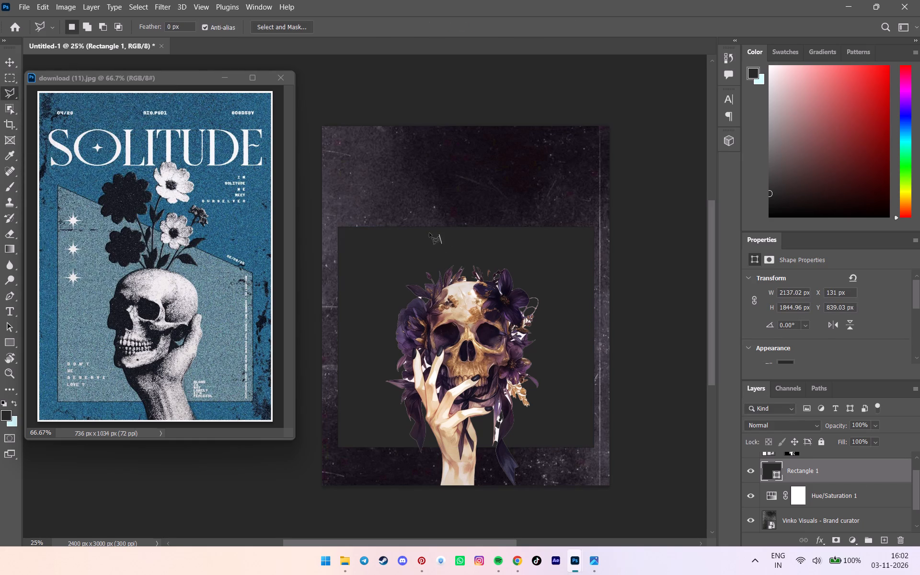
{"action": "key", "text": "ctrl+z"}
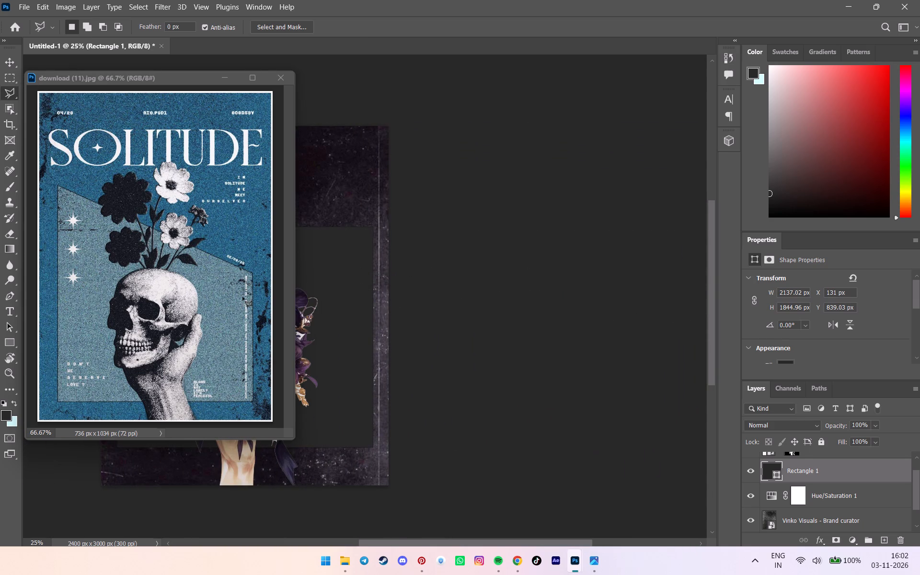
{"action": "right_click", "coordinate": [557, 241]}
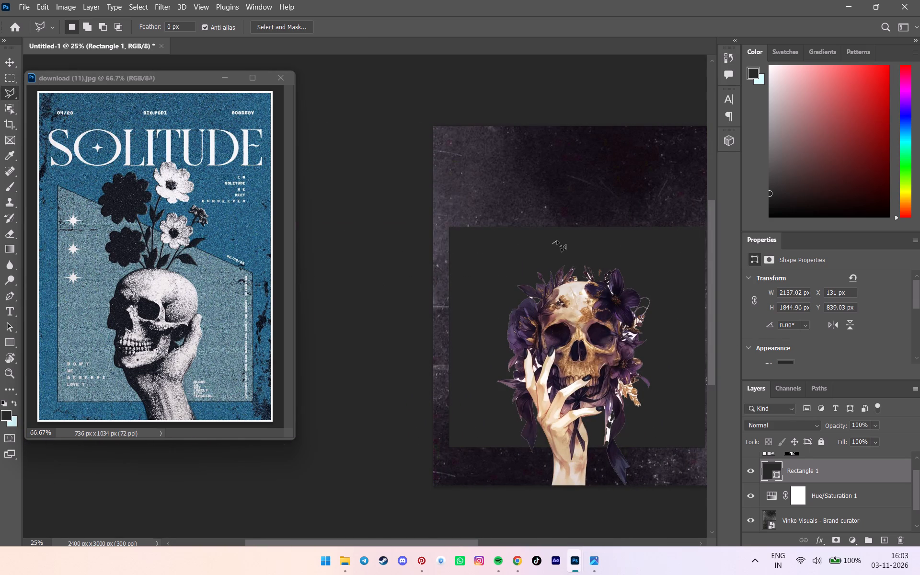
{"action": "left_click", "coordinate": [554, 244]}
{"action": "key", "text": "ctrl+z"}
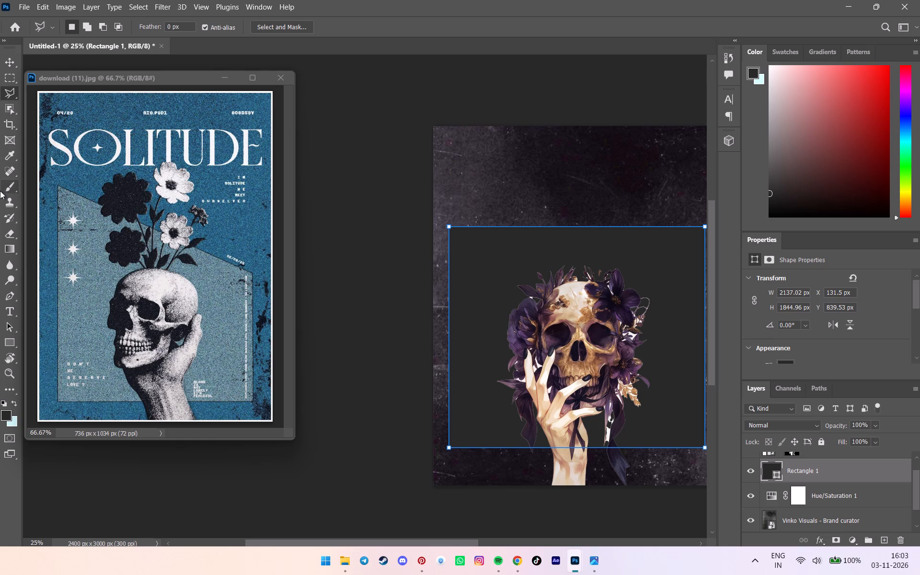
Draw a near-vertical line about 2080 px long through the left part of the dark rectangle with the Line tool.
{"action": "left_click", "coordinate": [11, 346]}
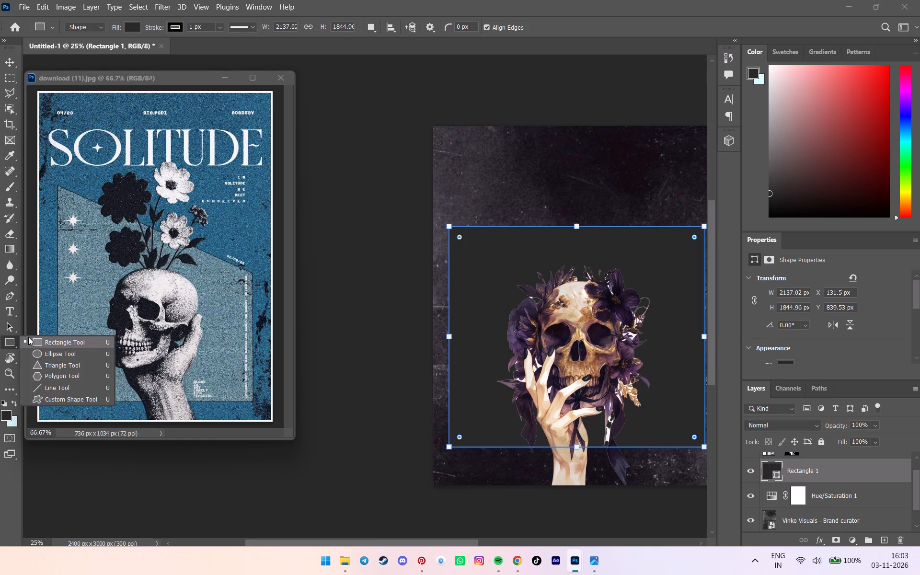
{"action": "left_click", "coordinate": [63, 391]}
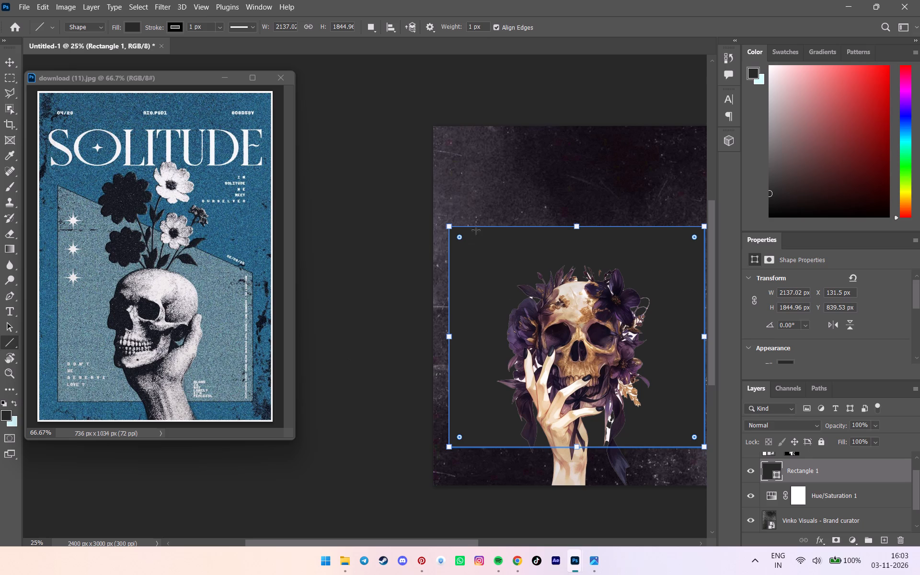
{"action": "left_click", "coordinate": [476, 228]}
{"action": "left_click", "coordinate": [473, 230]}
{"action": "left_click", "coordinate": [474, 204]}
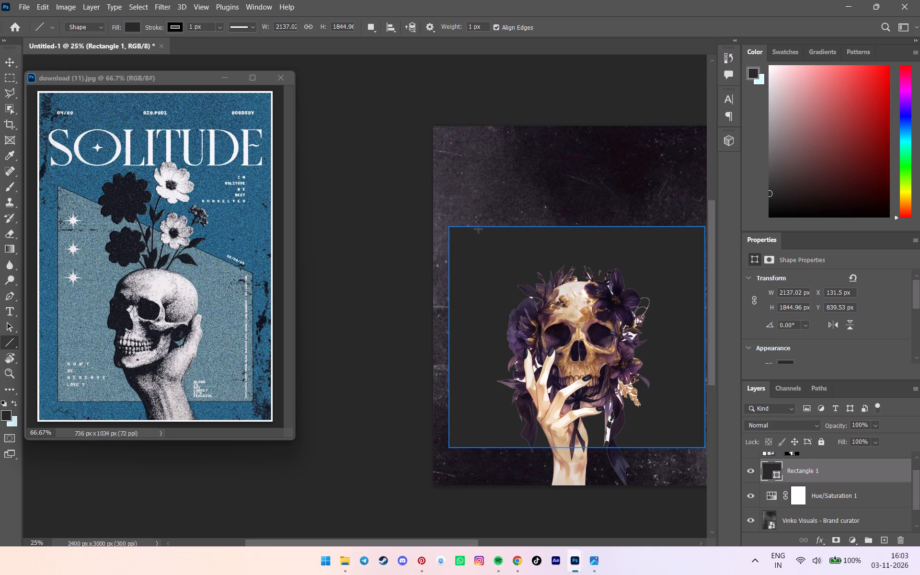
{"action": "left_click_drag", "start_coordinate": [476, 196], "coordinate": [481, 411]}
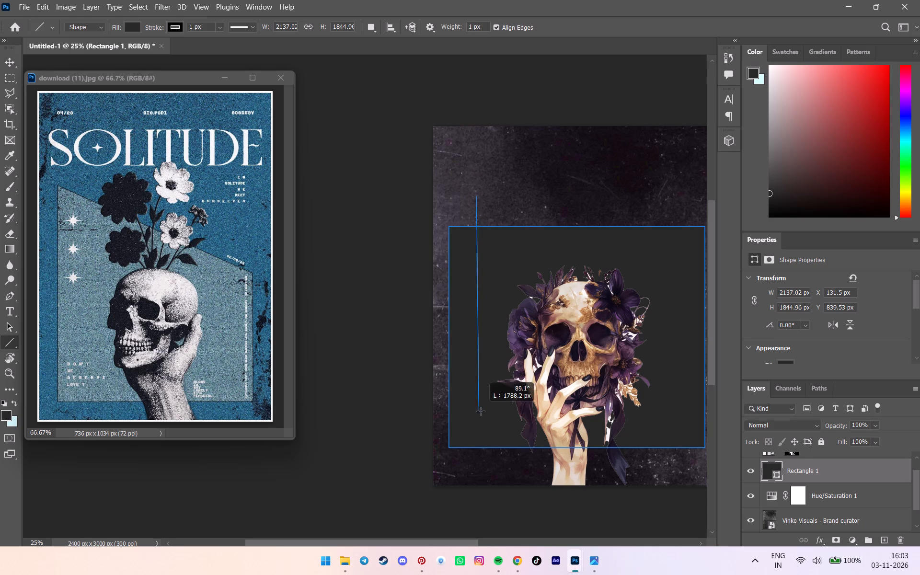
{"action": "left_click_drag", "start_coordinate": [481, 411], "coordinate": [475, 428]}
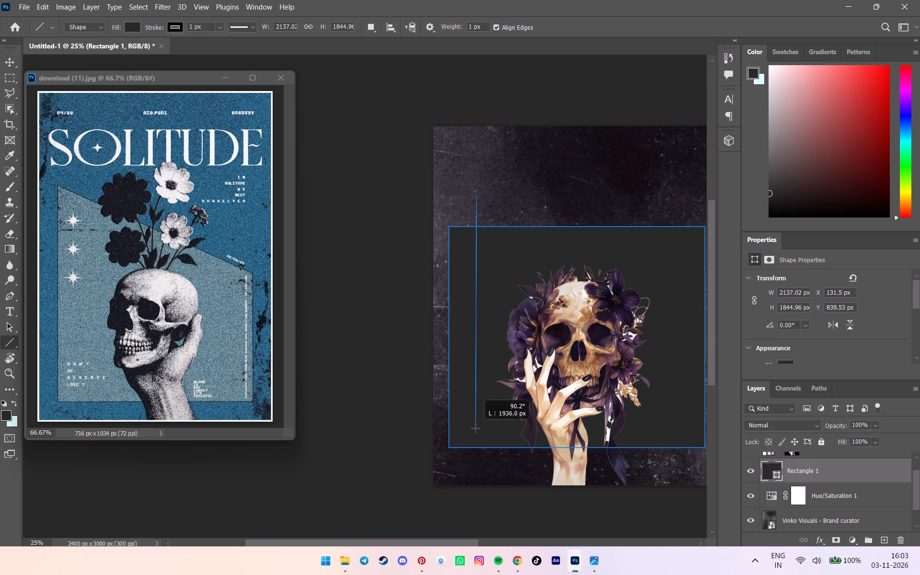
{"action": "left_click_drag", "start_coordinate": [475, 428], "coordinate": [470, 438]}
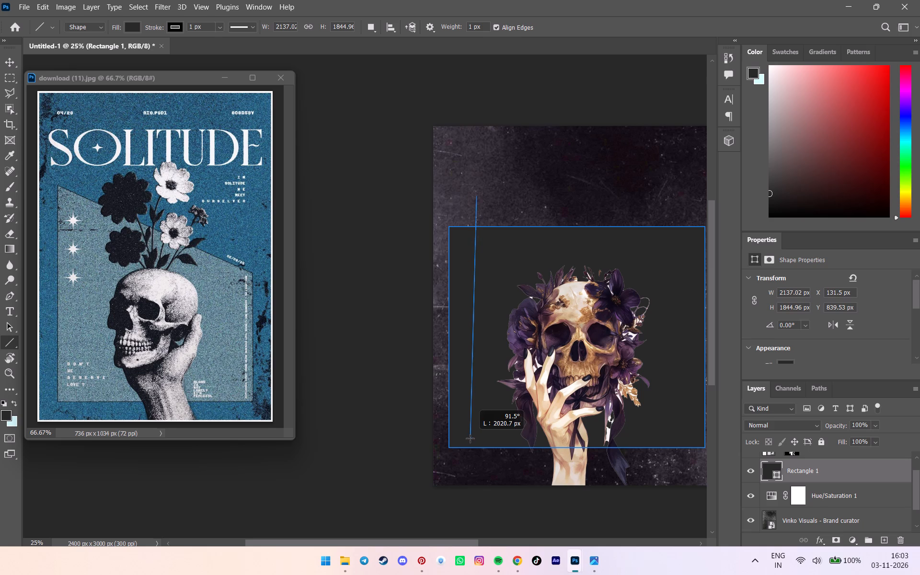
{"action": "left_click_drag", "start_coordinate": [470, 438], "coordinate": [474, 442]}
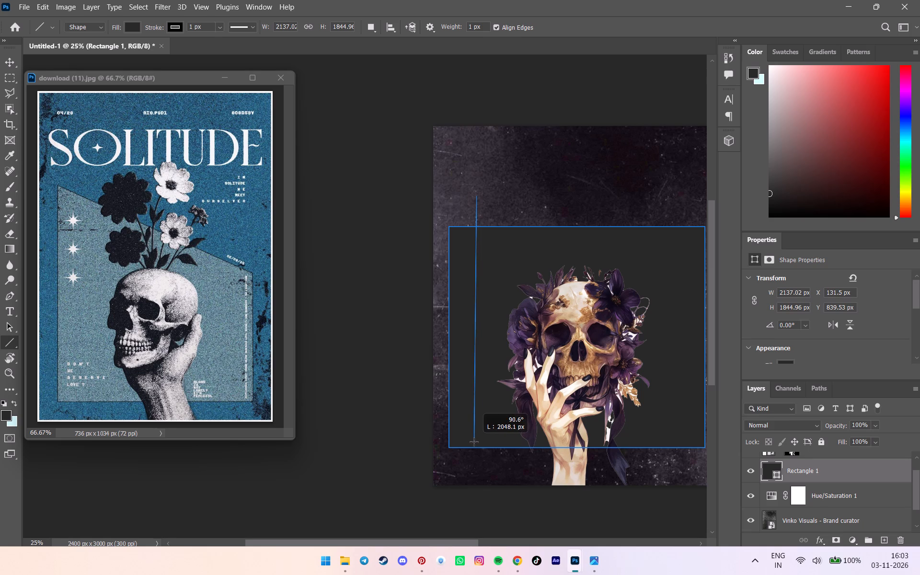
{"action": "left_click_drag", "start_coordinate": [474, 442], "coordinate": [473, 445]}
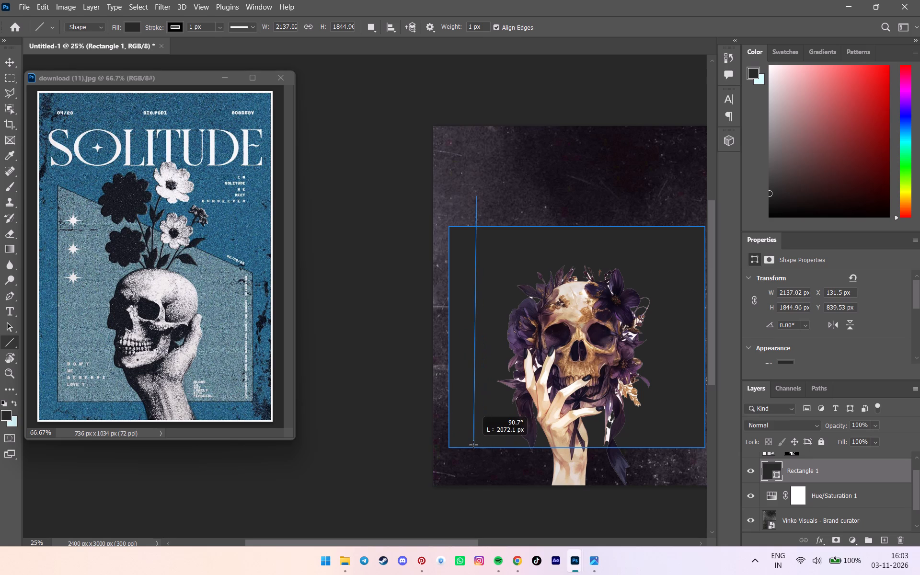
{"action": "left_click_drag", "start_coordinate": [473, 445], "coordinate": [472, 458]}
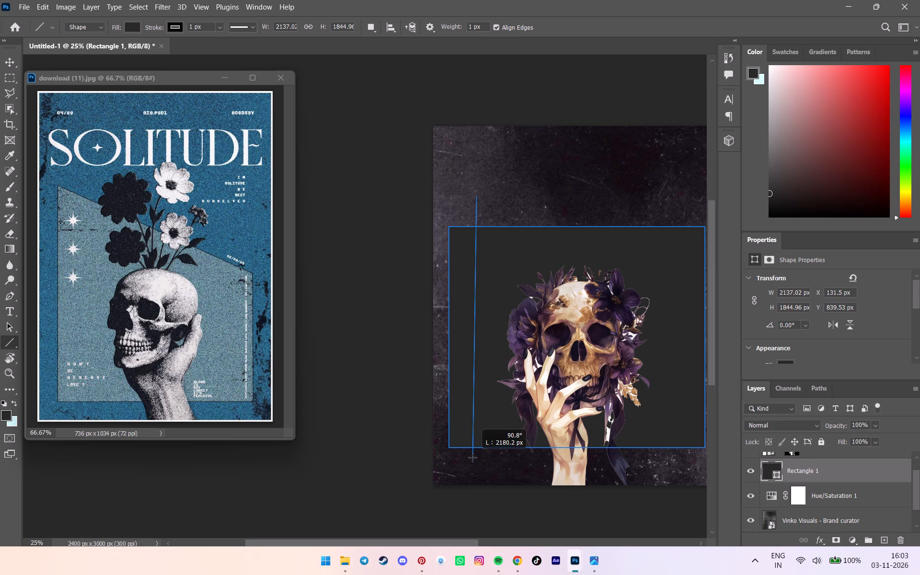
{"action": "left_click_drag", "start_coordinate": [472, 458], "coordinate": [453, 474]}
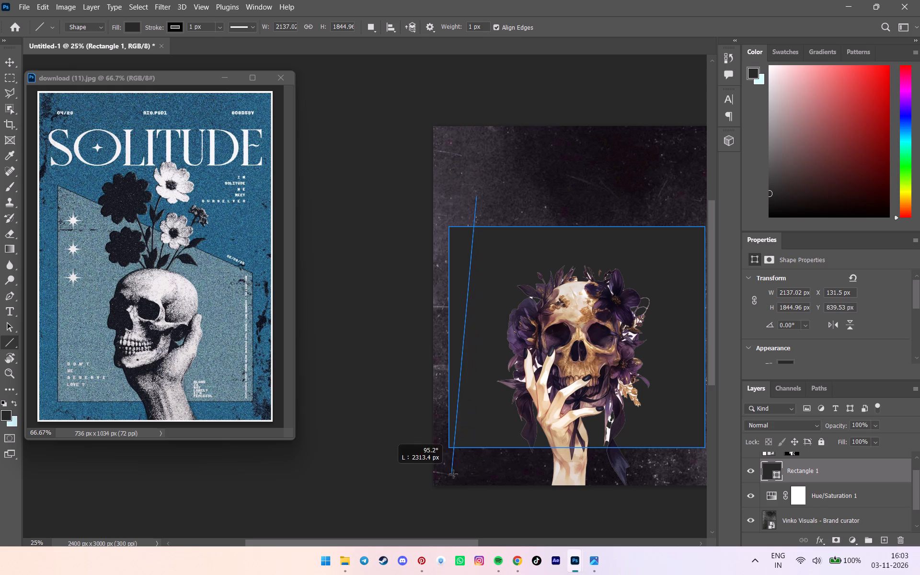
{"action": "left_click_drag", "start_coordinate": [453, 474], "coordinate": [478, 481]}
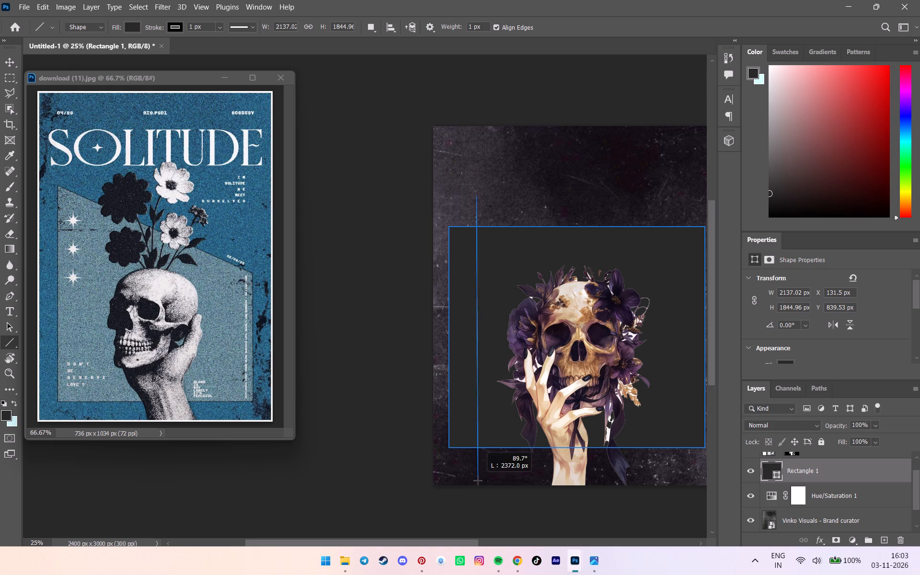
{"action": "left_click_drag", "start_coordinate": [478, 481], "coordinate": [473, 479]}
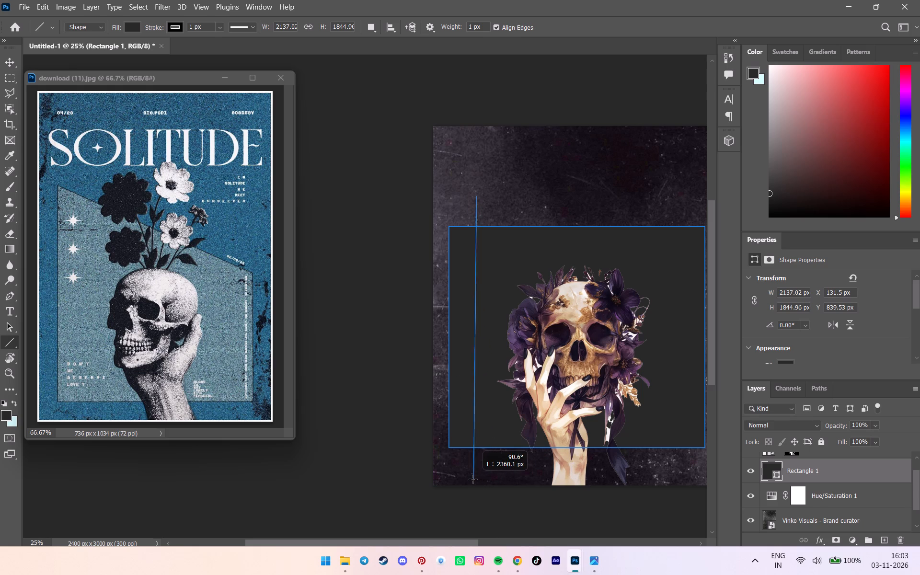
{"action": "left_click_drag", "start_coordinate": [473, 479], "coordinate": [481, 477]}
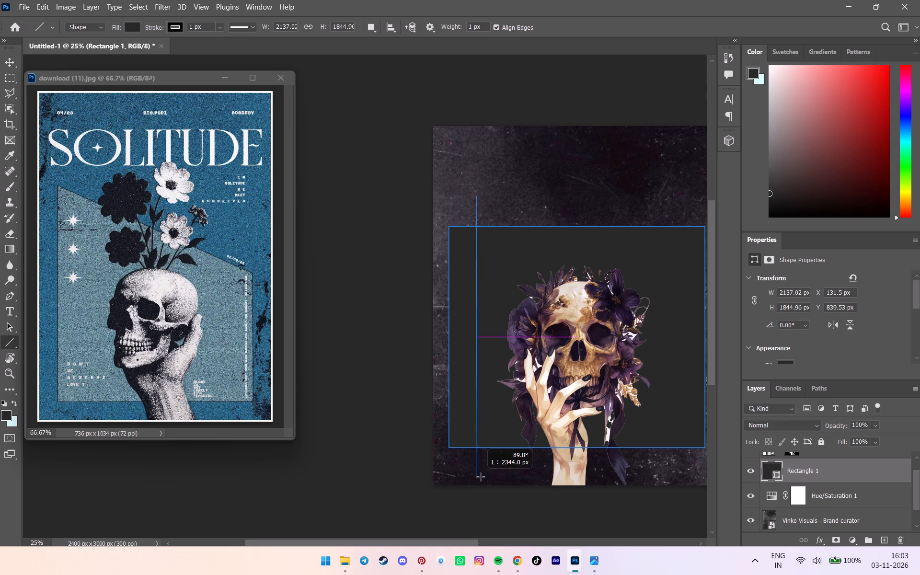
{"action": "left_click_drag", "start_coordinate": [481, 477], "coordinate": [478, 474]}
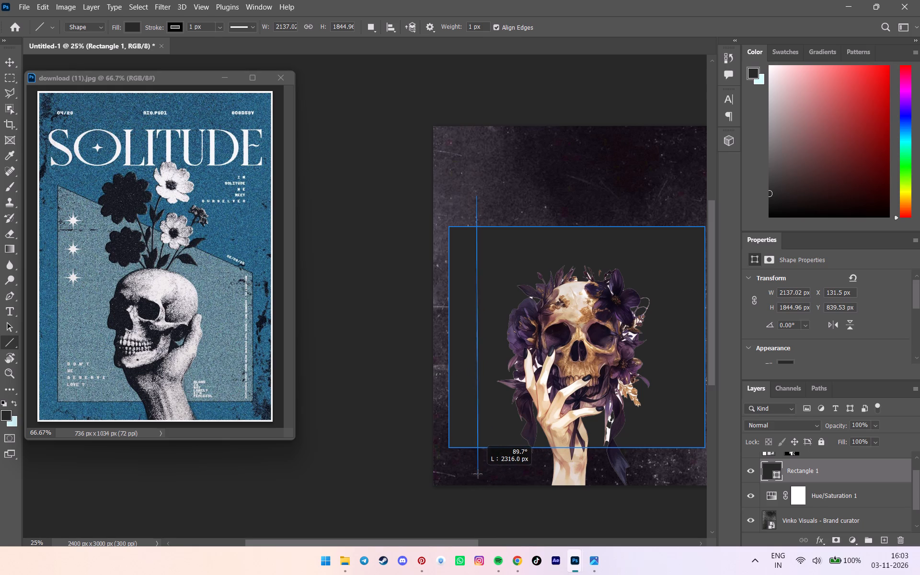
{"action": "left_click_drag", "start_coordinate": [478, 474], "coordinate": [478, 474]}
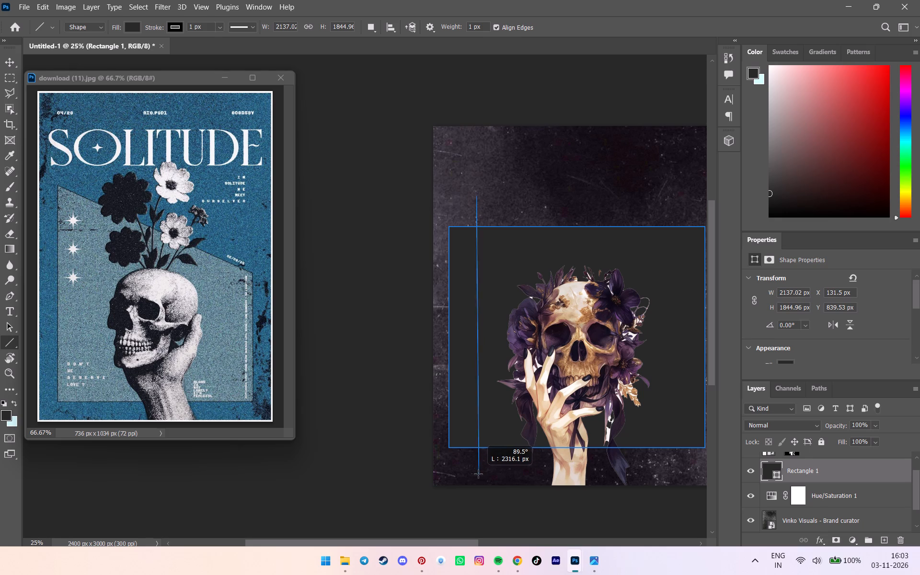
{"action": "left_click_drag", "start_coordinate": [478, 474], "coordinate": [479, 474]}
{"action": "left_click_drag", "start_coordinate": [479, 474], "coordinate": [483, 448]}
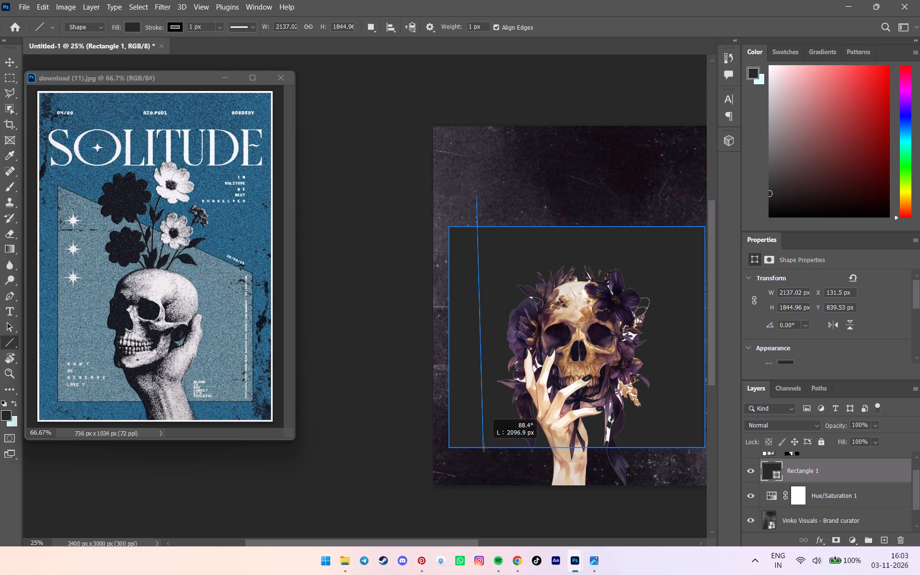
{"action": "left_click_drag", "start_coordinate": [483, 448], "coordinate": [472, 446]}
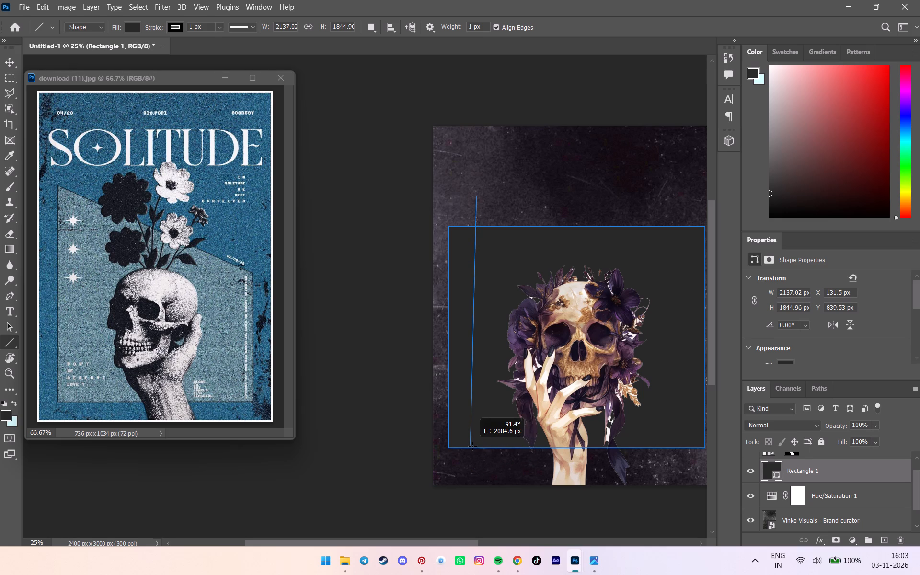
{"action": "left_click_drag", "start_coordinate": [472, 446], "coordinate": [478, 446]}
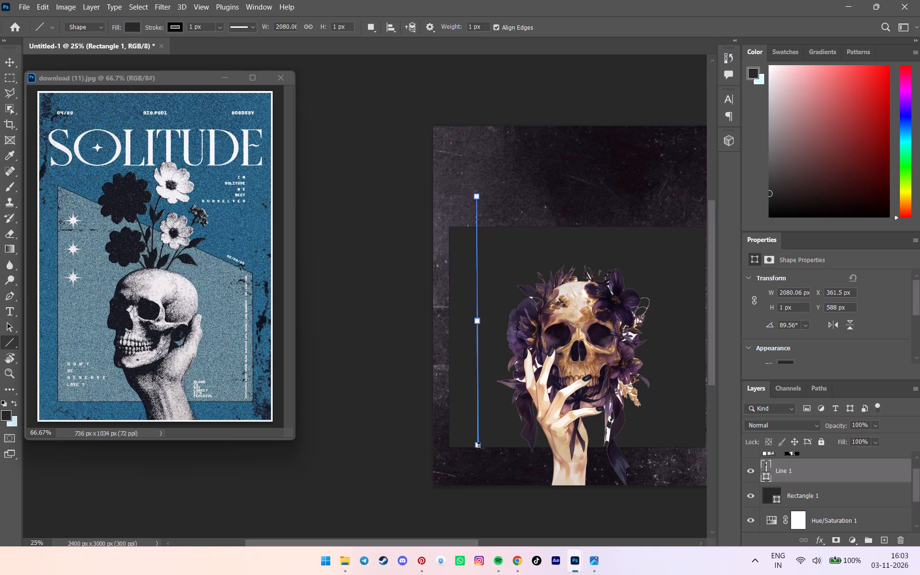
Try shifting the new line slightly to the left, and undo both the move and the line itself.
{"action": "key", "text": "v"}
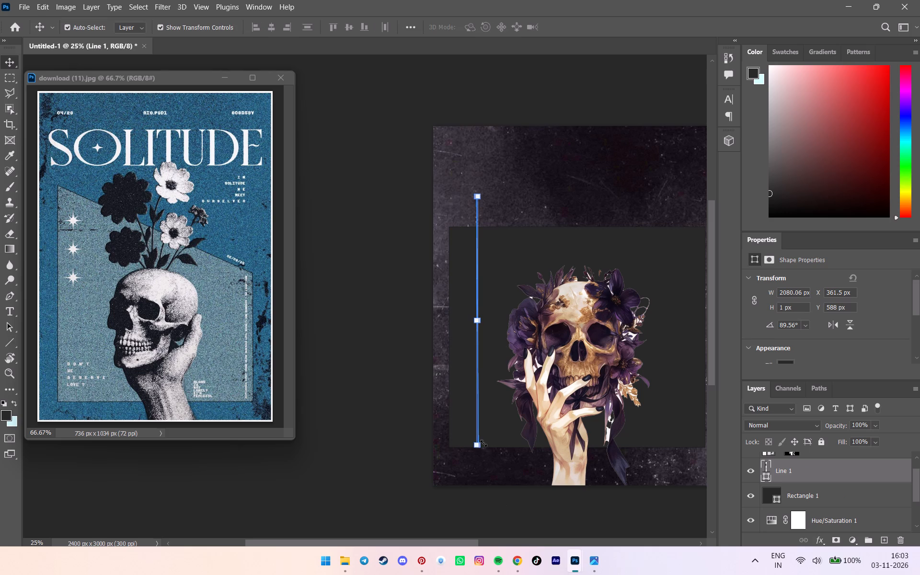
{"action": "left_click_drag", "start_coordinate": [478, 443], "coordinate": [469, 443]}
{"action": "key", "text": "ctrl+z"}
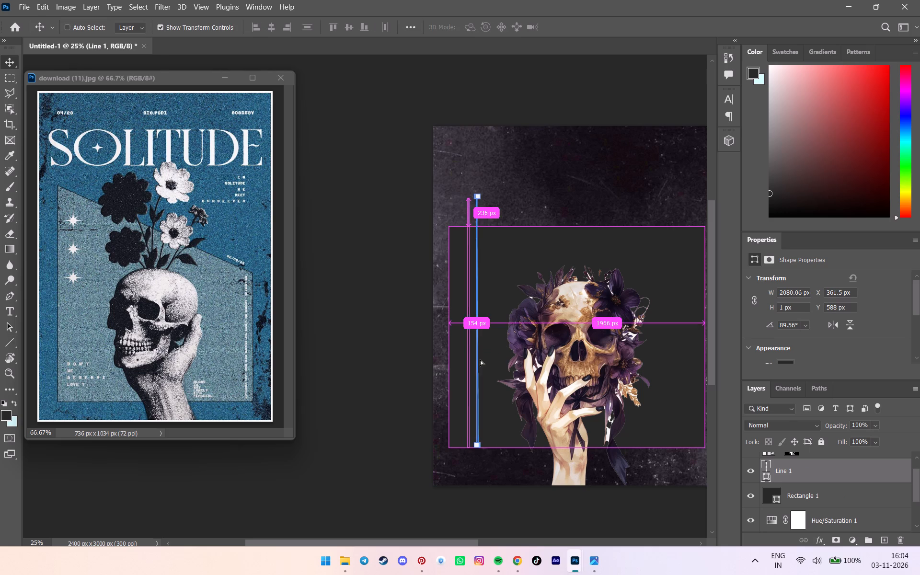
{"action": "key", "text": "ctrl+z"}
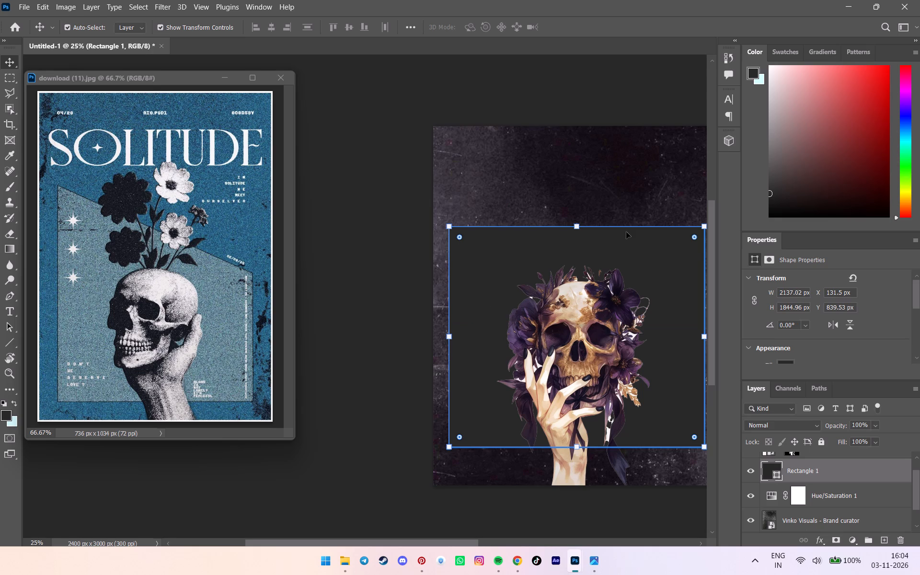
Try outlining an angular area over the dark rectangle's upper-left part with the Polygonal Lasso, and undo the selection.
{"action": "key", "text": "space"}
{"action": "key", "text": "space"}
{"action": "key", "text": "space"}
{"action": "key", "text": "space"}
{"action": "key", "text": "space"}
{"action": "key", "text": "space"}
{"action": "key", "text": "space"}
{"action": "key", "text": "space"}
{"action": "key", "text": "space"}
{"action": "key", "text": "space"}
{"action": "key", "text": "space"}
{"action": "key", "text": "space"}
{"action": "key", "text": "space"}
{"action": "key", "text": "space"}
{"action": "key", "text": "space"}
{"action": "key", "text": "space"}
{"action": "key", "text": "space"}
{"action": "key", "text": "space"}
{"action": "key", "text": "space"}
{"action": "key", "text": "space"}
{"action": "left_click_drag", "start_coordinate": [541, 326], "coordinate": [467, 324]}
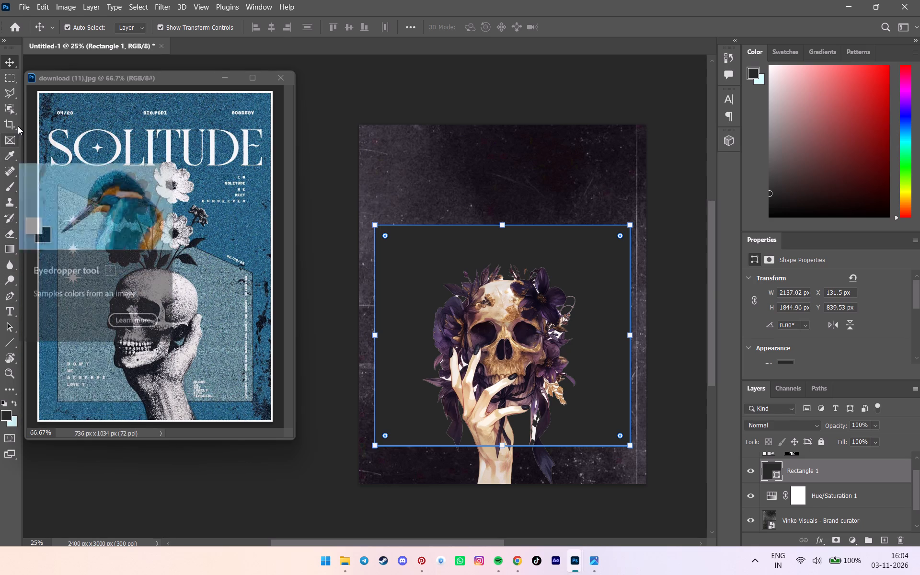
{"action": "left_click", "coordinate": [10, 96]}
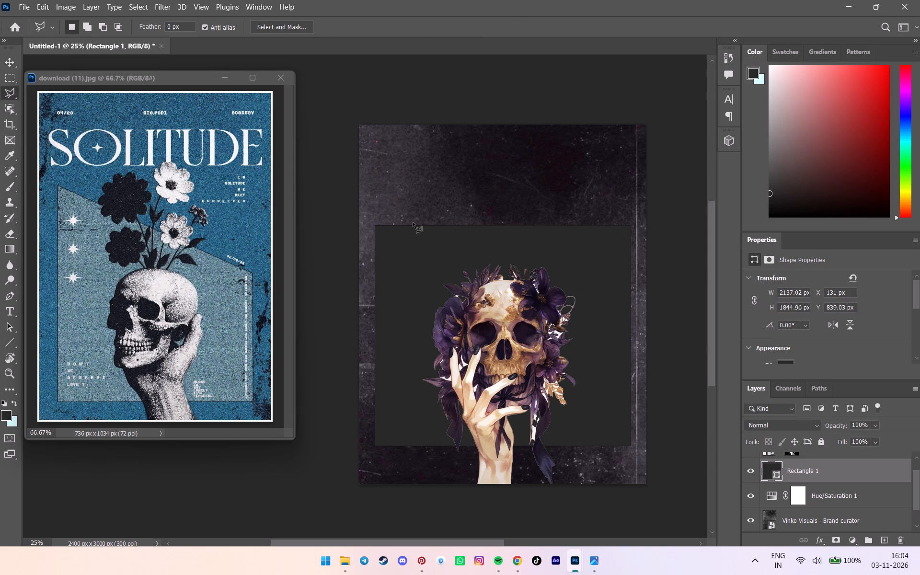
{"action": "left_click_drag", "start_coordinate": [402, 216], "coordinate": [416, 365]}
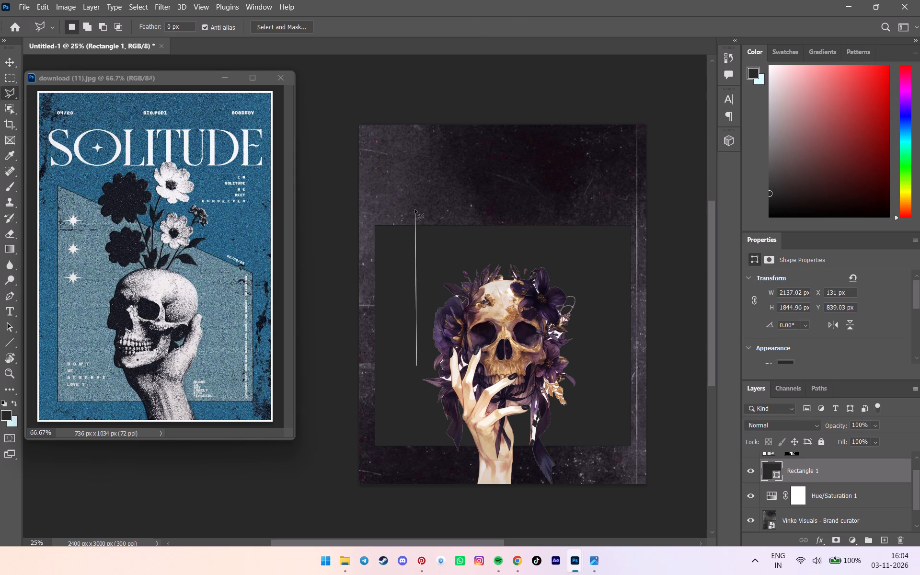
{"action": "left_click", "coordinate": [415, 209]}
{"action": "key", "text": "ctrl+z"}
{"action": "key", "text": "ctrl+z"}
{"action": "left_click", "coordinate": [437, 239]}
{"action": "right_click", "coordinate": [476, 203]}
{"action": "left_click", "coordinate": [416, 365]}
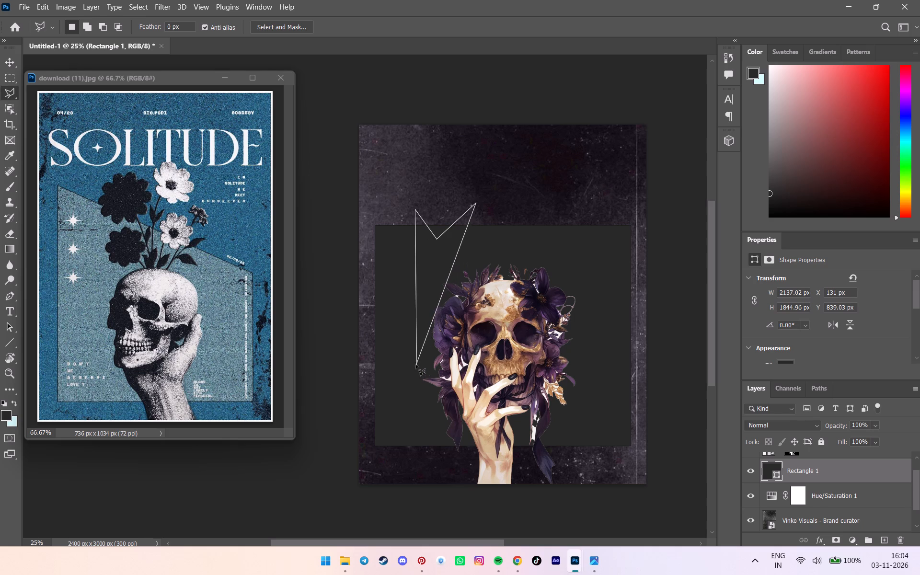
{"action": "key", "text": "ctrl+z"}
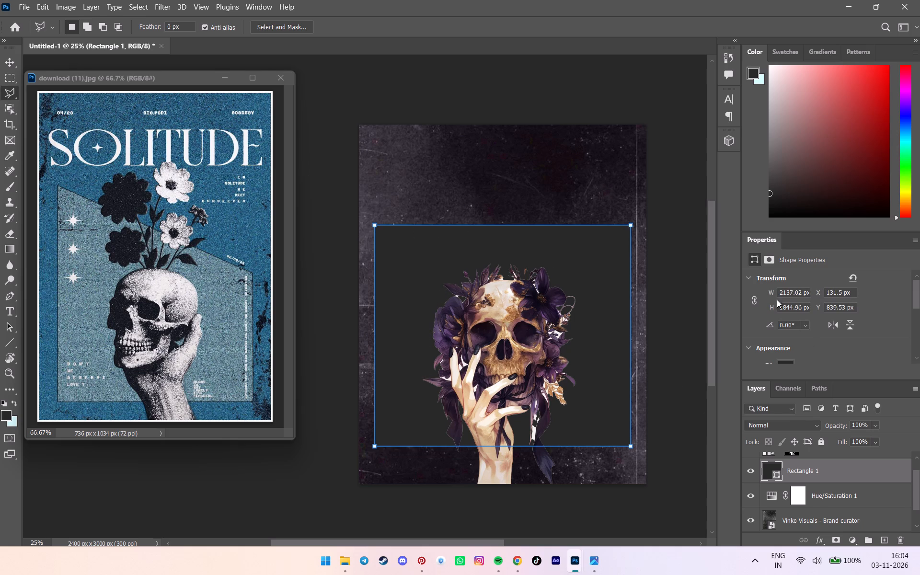
Look through the rectangle's stroke, corner radius and pathfinder properties and check the toolbar's additional tools.
{"action": "scroll", "coordinate": [814, 322], "scroll_direction": "down", "scroll_amount": 11}
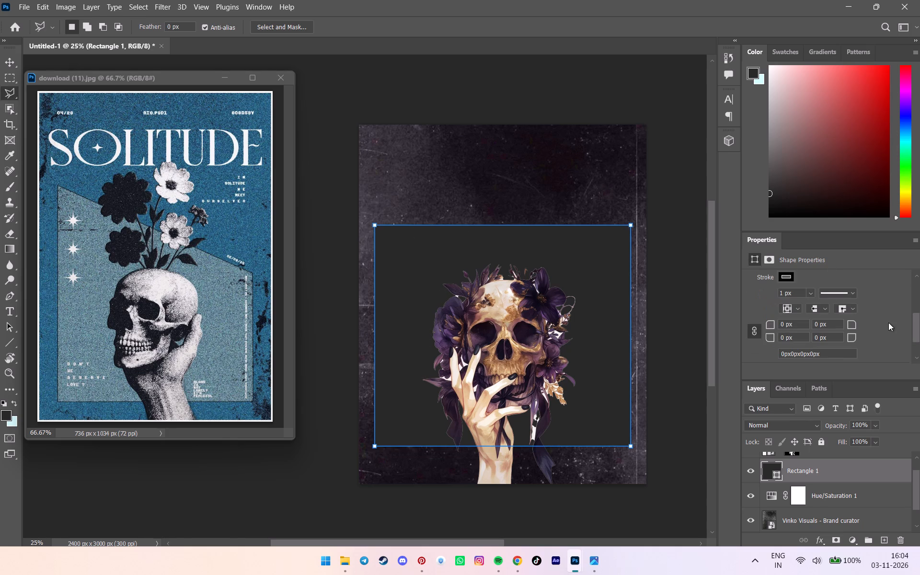
{"action": "scroll", "coordinate": [873, 315], "scroll_direction": "up", "scroll_amount": 2}
{"action": "scroll", "coordinate": [873, 315], "scroll_direction": "down", "scroll_amount": 8}
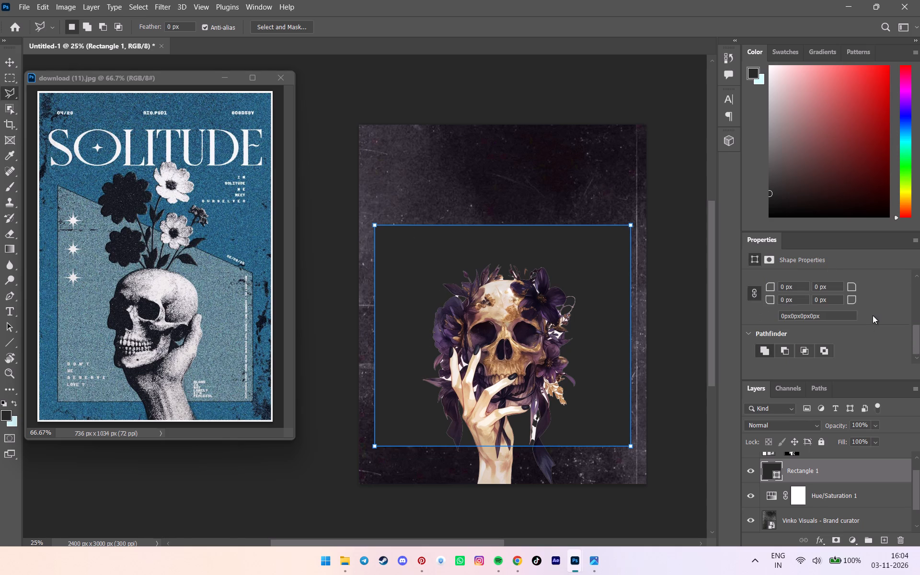
{"action": "scroll", "coordinate": [873, 315], "scroll_direction": "down", "scroll_amount": 7}
{"action": "left_click", "coordinate": [7, 390]}
{"action": "left_click", "coordinate": [7, 390]}
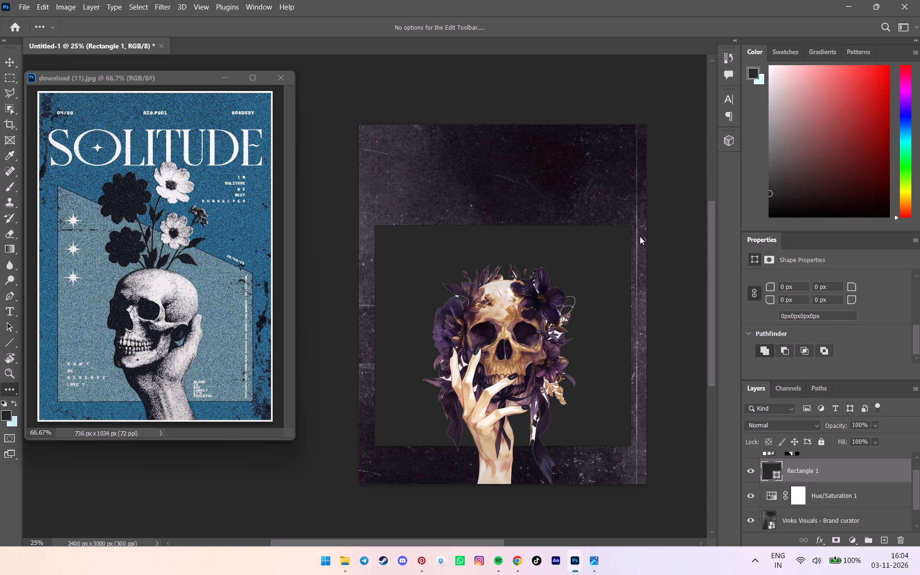
Undo the dark rectangle's last upward extension and the last repositioning of the skull artwork.
{"action": "left_click", "coordinate": [807, 468]}
{"action": "scroll", "coordinate": [807, 468], "scroll_direction": "up", "scroll_amount": 6}
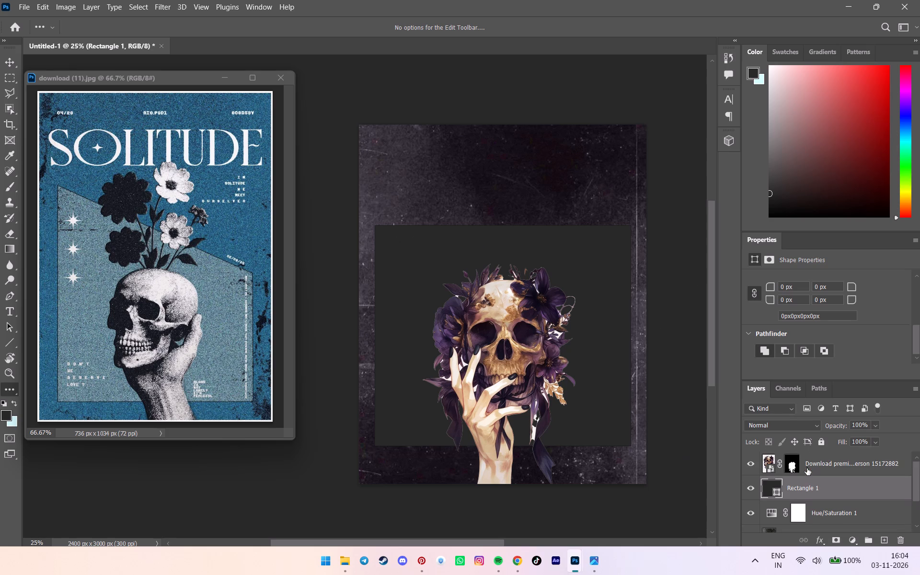
{"action": "left_click", "coordinate": [829, 488]}
{"action": "triple_click", "coordinate": [451, 242]}
{"action": "double_click", "coordinate": [450, 242]}
{"action": "key", "text": "ctrl+z"}
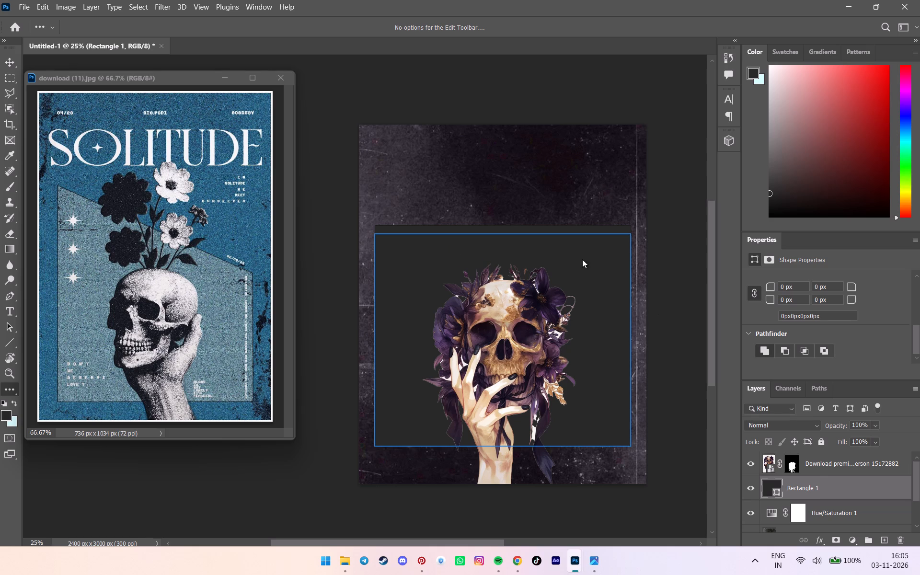
{"action": "left_click", "coordinate": [583, 245]}
{"action": "key", "text": "ctrl+z"}
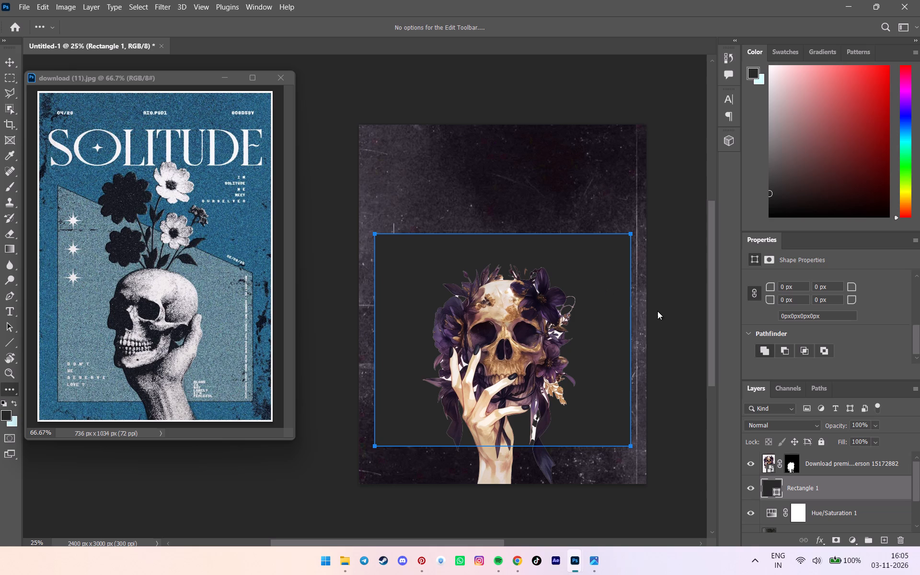
{"action": "left_click_drag", "start_coordinate": [506, 350], "coordinate": [527, 352]}
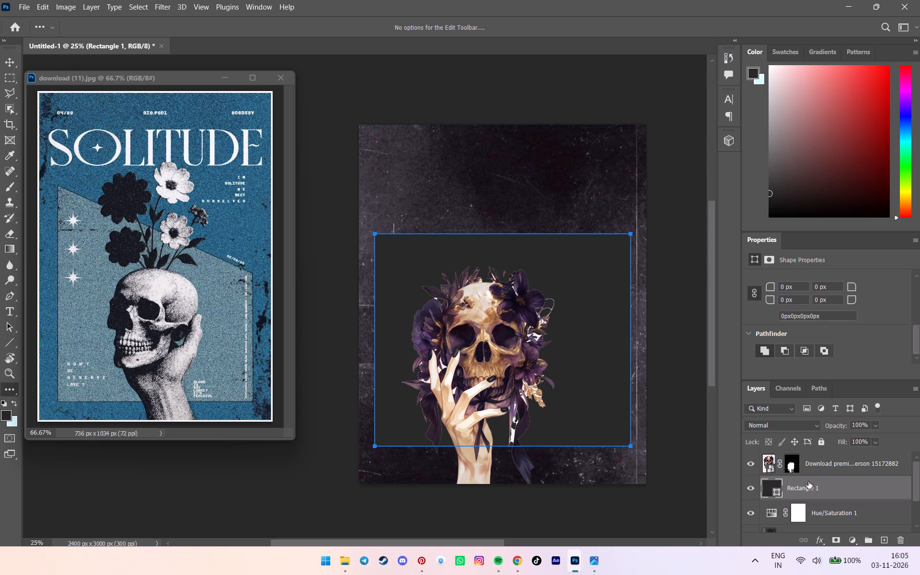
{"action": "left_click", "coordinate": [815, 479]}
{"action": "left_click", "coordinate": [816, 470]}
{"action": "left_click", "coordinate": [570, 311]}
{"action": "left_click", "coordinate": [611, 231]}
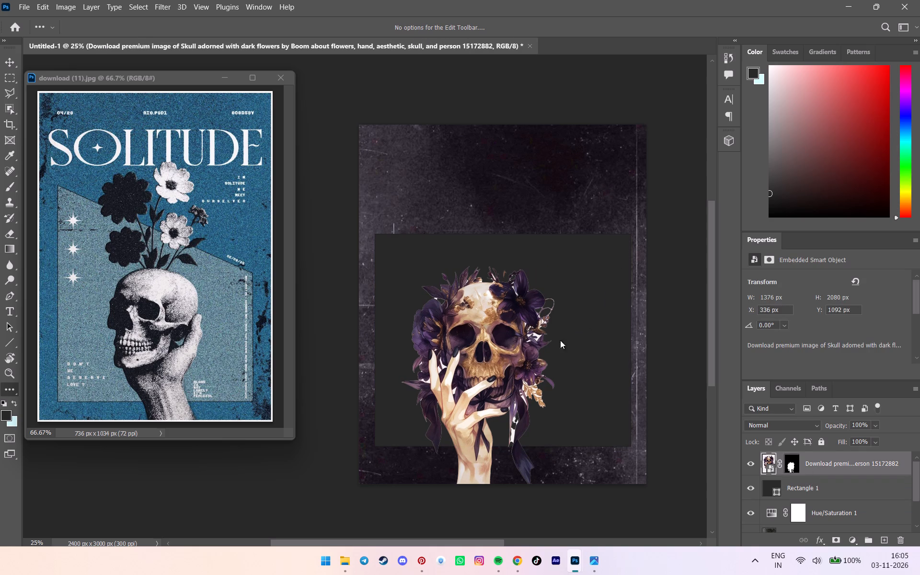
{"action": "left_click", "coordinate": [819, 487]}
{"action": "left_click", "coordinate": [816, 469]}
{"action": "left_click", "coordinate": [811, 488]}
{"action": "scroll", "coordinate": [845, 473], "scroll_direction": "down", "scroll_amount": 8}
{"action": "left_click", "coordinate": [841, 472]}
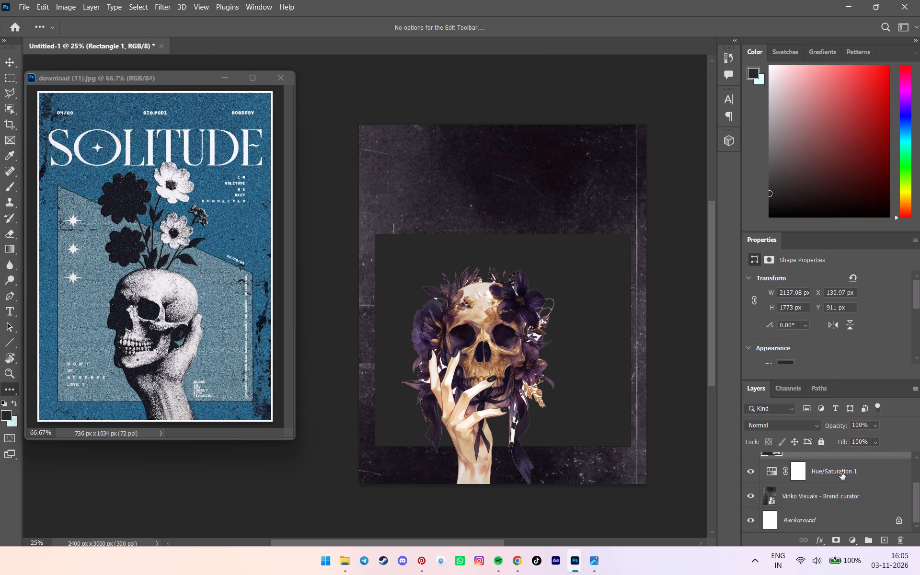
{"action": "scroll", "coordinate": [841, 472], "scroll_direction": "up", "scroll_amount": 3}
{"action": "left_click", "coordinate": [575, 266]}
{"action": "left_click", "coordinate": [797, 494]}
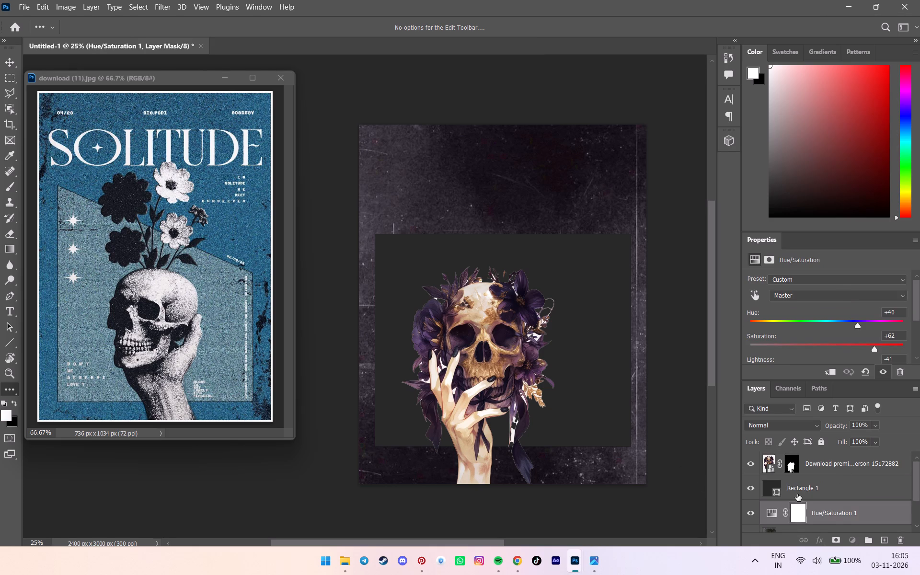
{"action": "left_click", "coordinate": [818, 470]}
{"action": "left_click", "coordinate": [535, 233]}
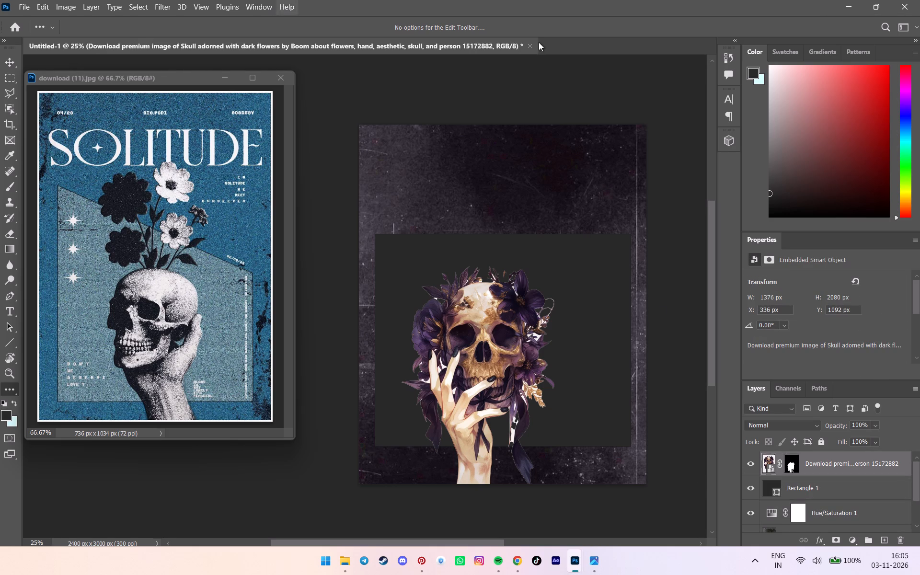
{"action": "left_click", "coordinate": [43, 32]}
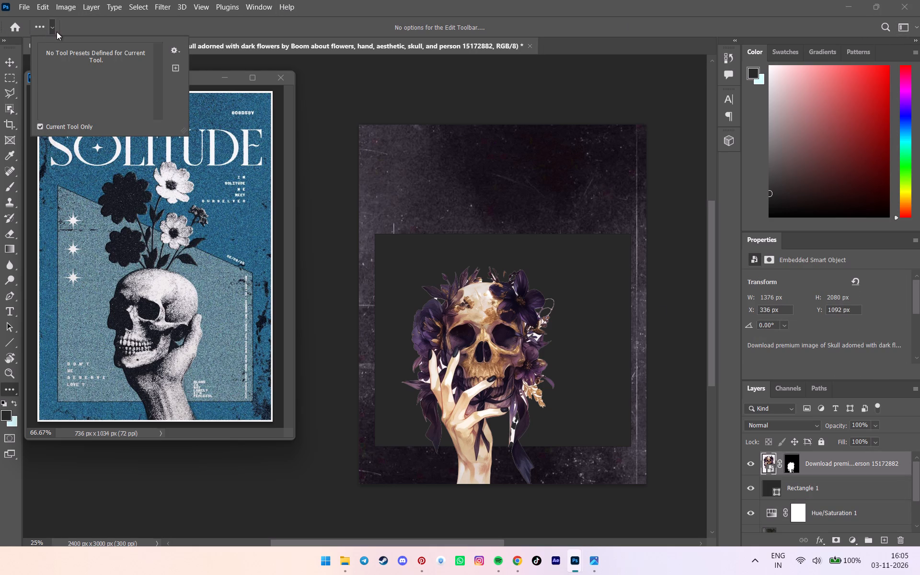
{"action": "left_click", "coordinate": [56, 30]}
Undo the dark rectangle and the Hue/Saturation values applied over the grunge background.
{"action": "key", "text": "ctrl+z"}
{"action": "key", "text": "ctrl+z"}
{"action": "key", "text": "ctrl+z"}
{"action": "key", "text": "ctrl+z"}
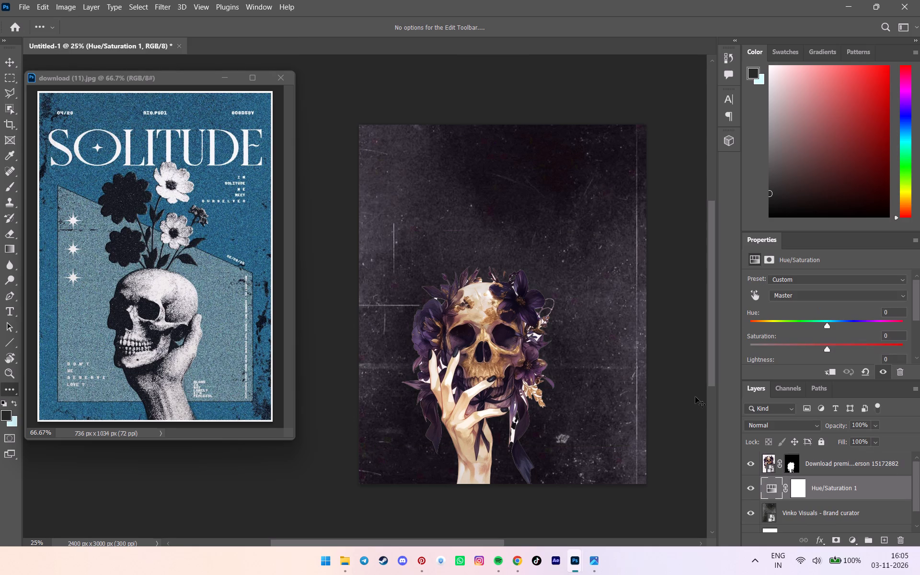
{"action": "double_click", "coordinate": [506, 354]}
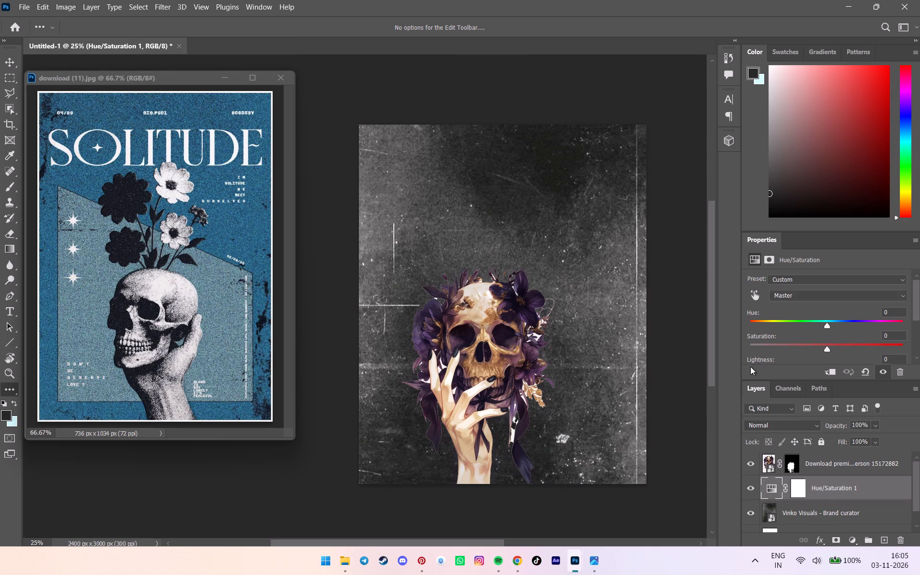
{"action": "left_click_drag", "start_coordinate": [483, 367], "coordinate": [502, 368]}
{"action": "scroll", "coordinate": [809, 471], "scroll_direction": "down", "scroll_amount": 7}
Save the document to the Desktop in Photoshop format under the name "1st skull posterr".
{"action": "key", "text": "ctrl+s"}
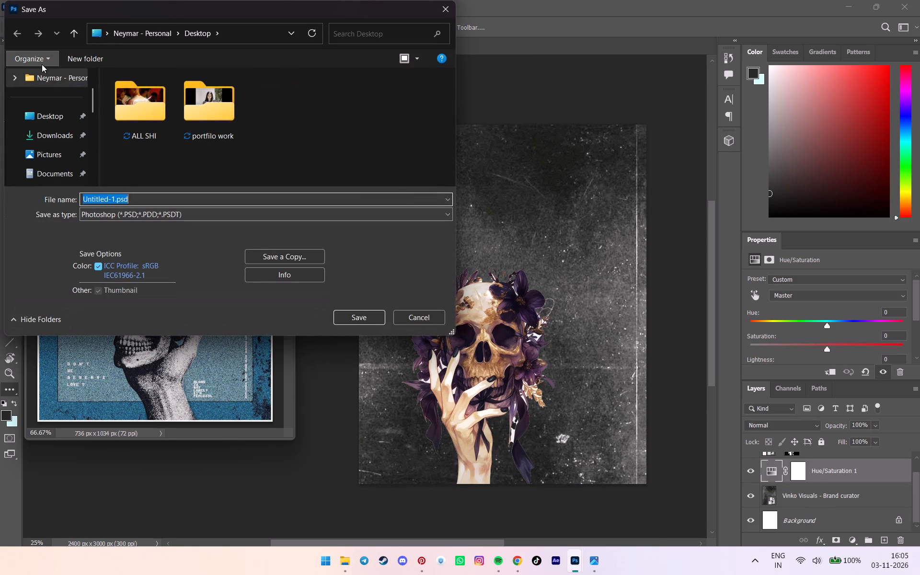
{"action": "left_click", "coordinate": [46, 117]}
{"action": "left_click", "coordinate": [142, 197]}
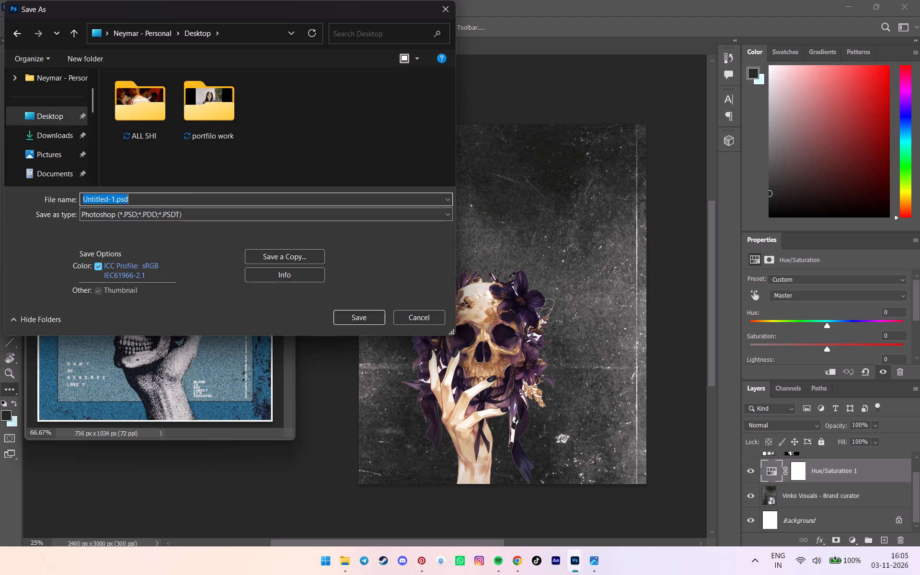
{"action": "type", "text": "1srb"}
{"action": "key", "text": "BackSpace"}
{"action": "key", "text": "BackSpace"}
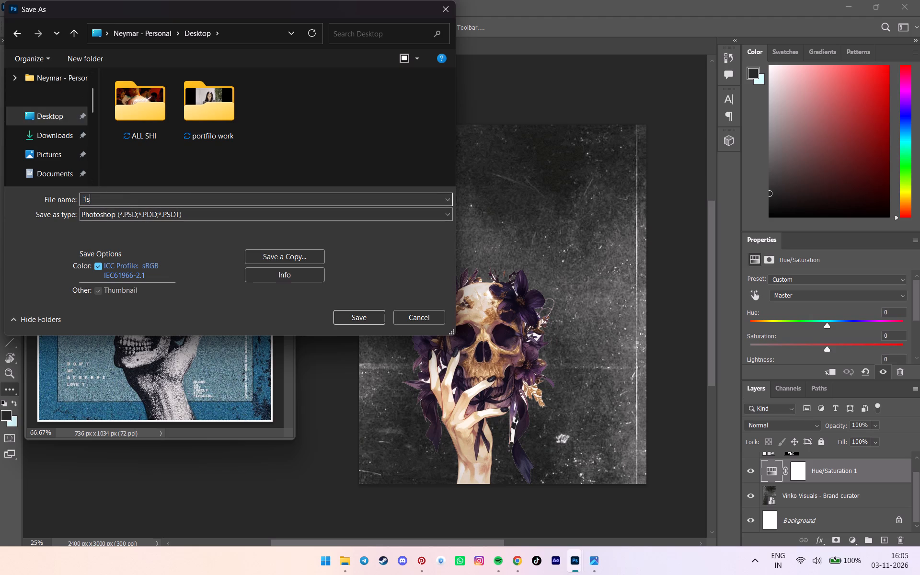
{"action": "type", "text": "t skull posterr"}
{"action": "key", "text": "Return"}
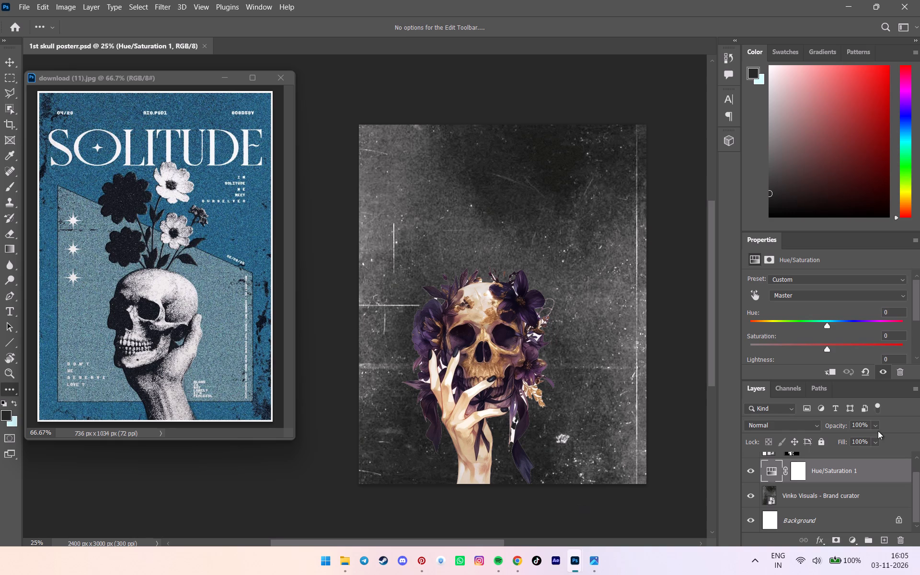
Collapse the side panels to icons and close Photoshop.
{"action": "left_click", "coordinate": [506, 318]}
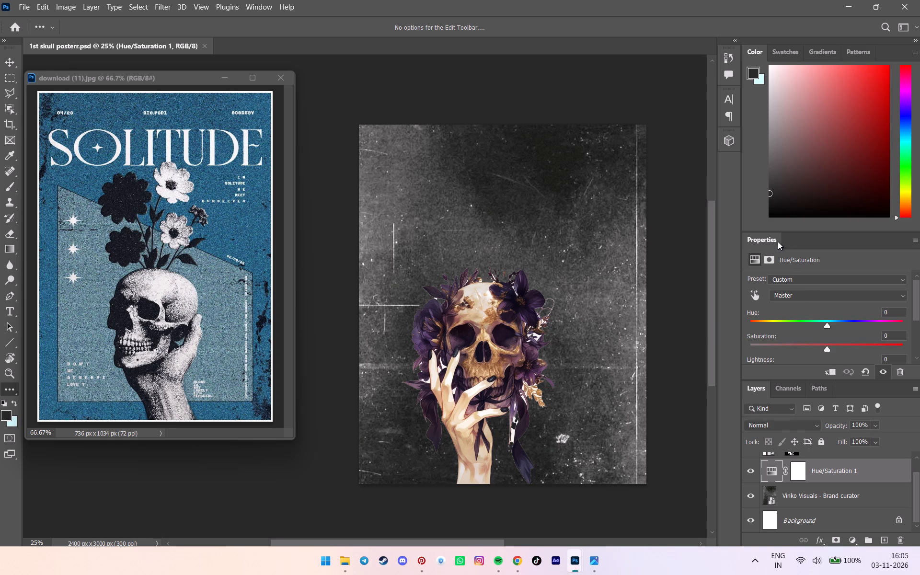
{"action": "left_click", "coordinate": [778, 241]}
{"action": "left_click", "coordinate": [786, 43]}
{"action": "left_click_drag", "start_coordinate": [785, 44], "coordinate": [790, 44]}
{"action": "left_click", "coordinate": [798, 72]}
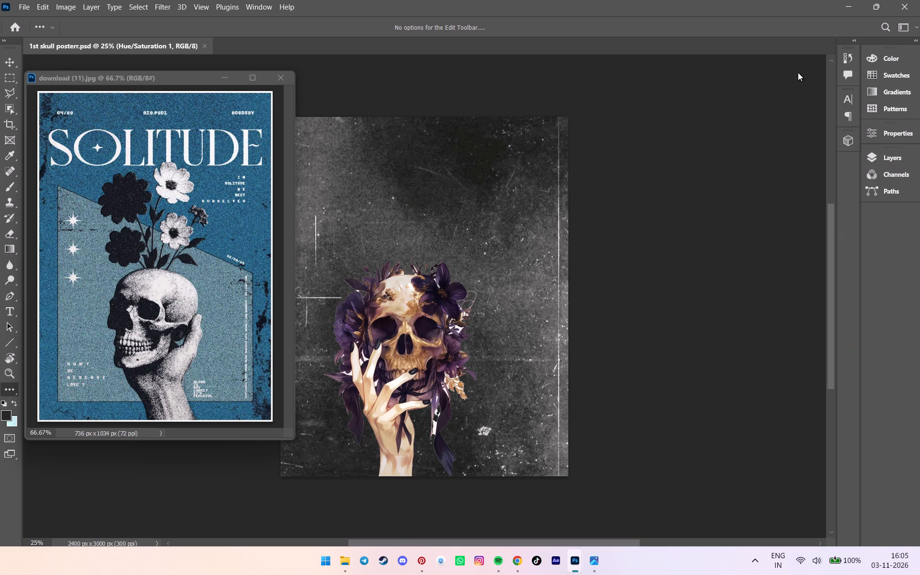
{"action": "left_click", "coordinate": [896, 0]}
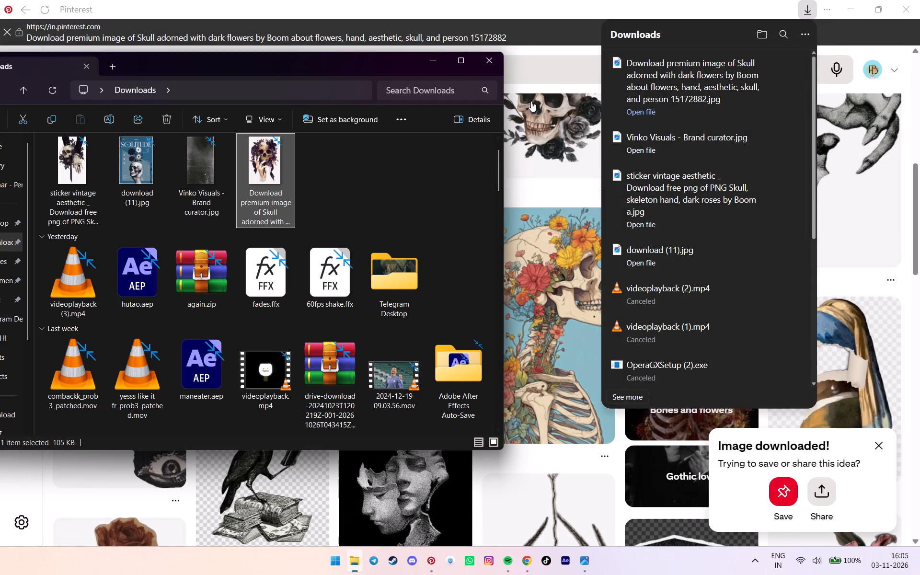
Close the Downloads folder window and download the Pinterest image of a grey skull with pink petals and looping magenta tendrils.
{"action": "left_click", "coordinate": [493, 60]}
{"action": "scroll", "coordinate": [498, 363], "scroll_direction": "down", "scroll_amount": 2}
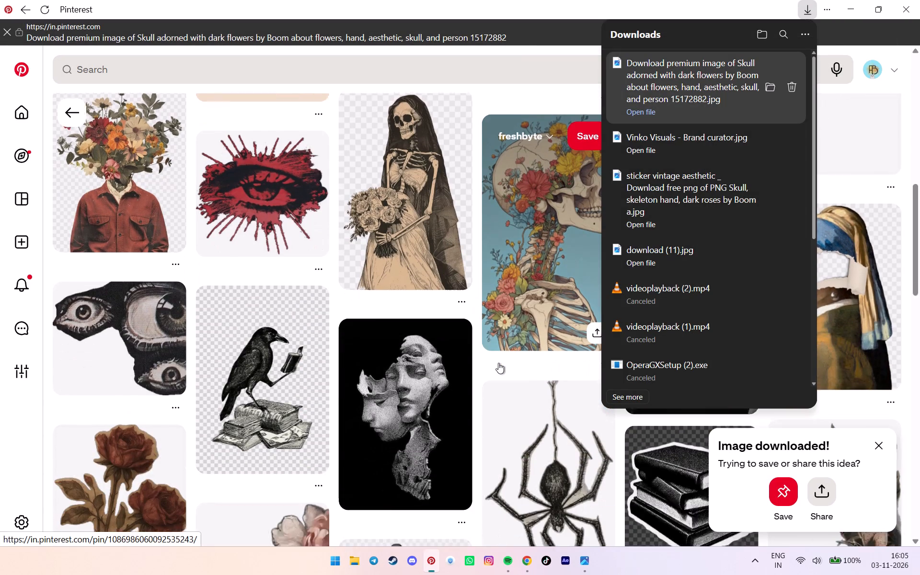
{"action": "scroll", "coordinate": [498, 363], "scroll_direction": "down", "scroll_amount": 5}
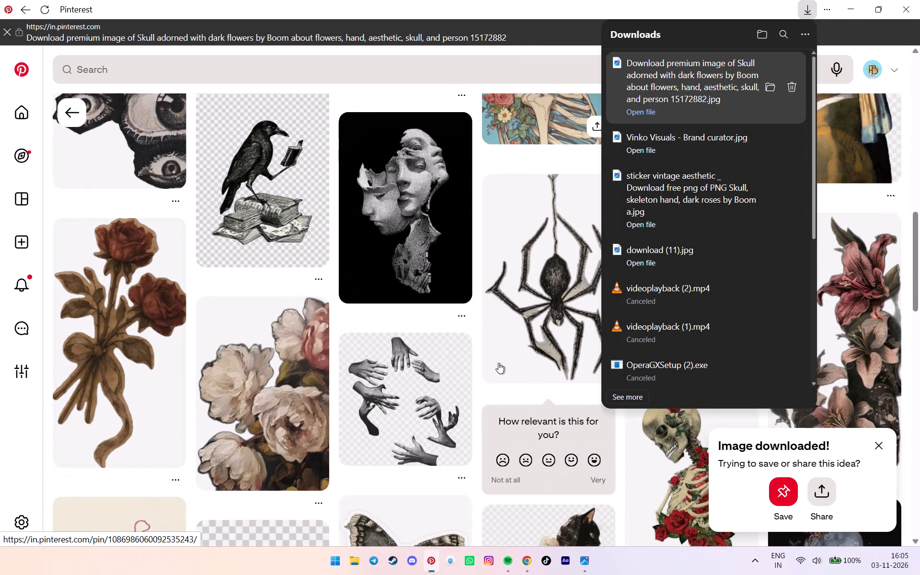
{"action": "scroll", "coordinate": [498, 363], "scroll_direction": "down", "scroll_amount": 2}
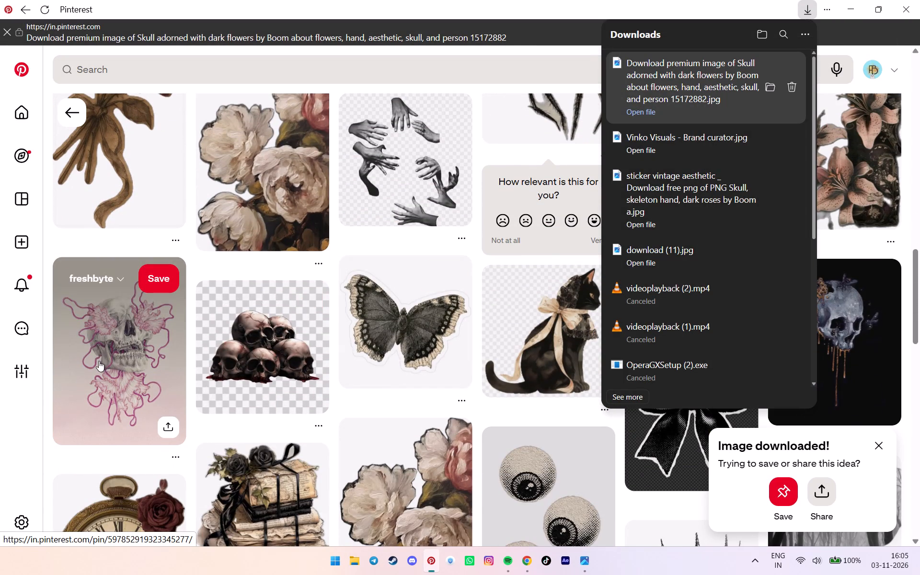
{"action": "left_click", "coordinate": [120, 354]}
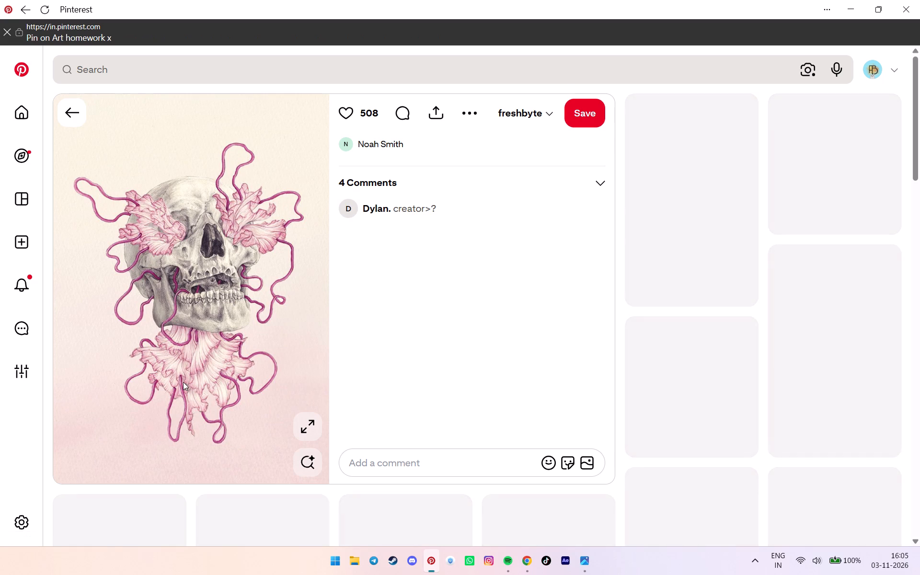
{"action": "left_click", "coordinate": [468, 109]}
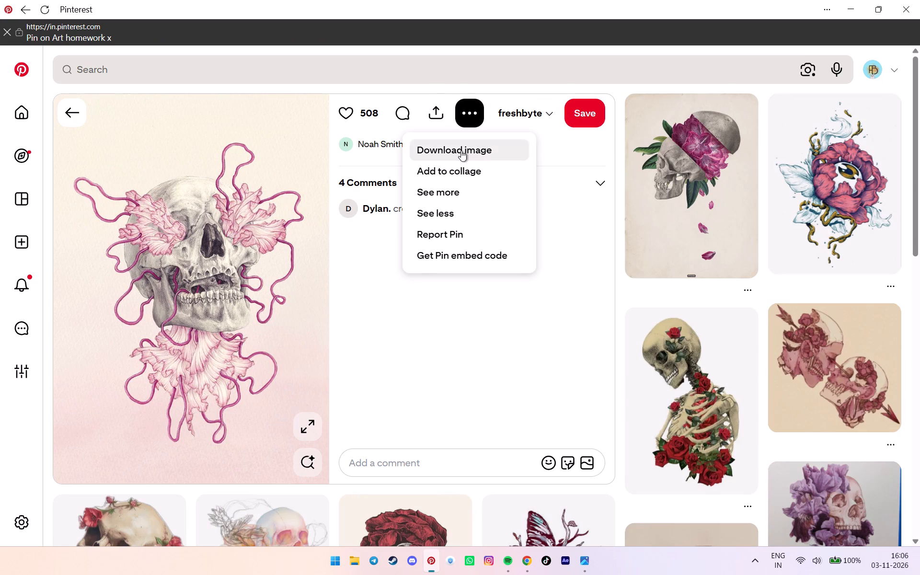
{"action": "left_click", "coordinate": [461, 150]}
Download the related "flower skull" pin showing a pink skull with blue flowers and arrows on an orange background.
{"action": "scroll", "coordinate": [393, 245], "scroll_direction": "down", "scroll_amount": 7}
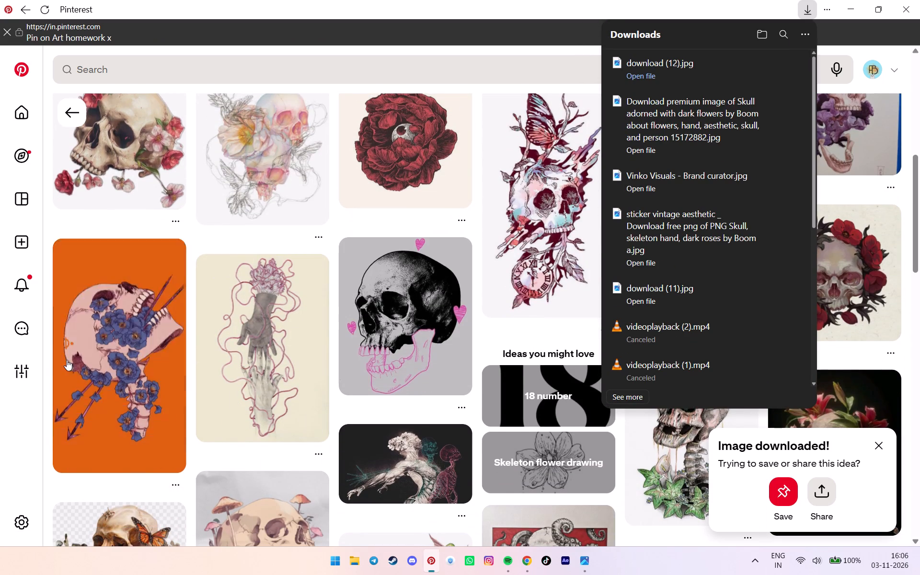
{"action": "left_click", "coordinate": [132, 338]}
{"action": "left_click", "coordinate": [475, 117]}
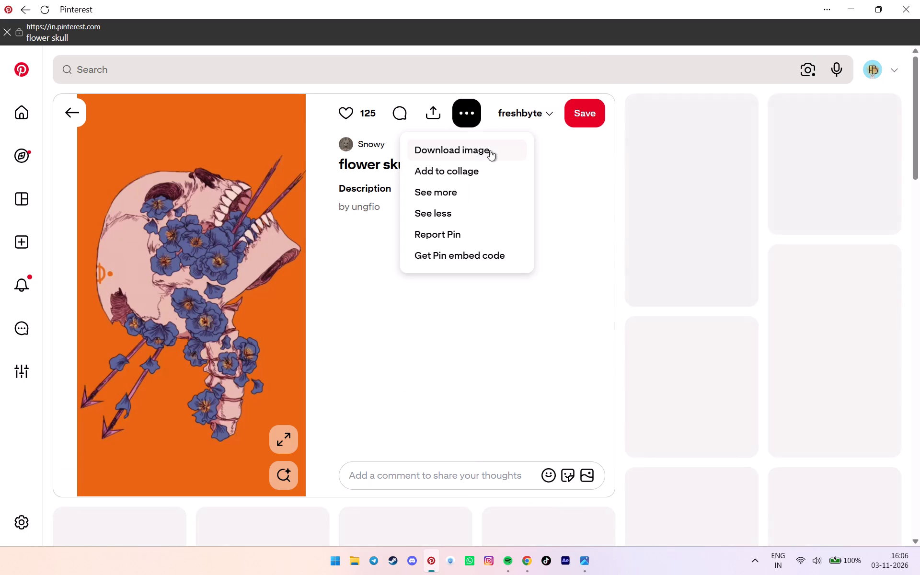
{"action": "left_click", "coordinate": [490, 150]}
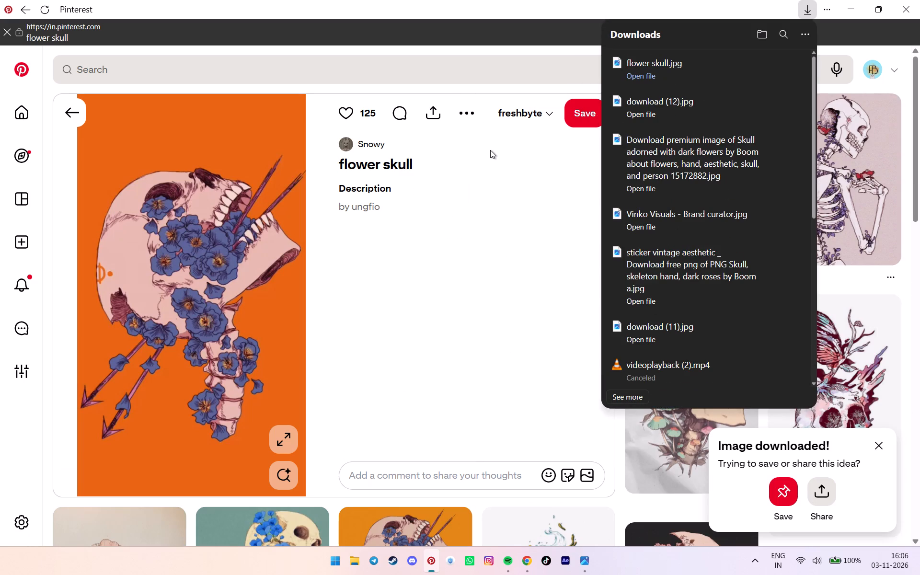
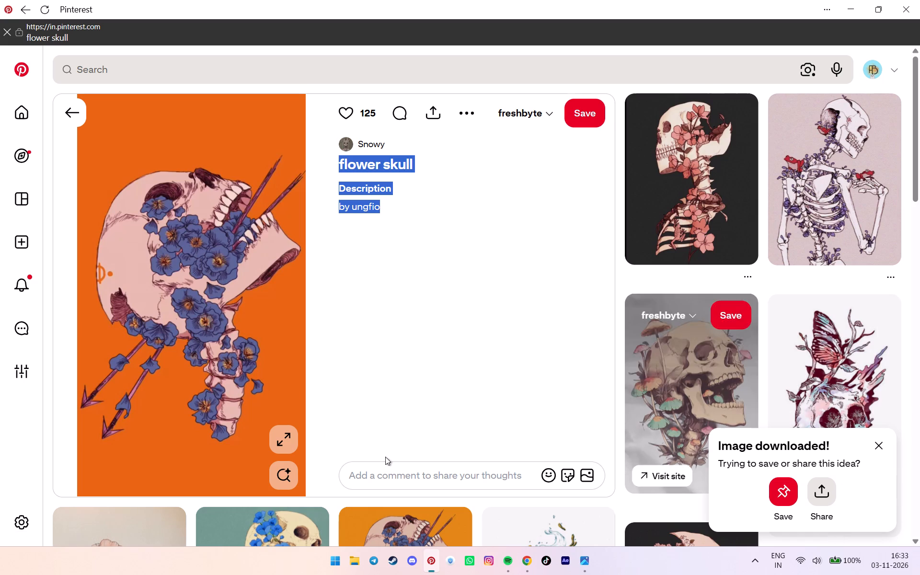
Dismiss the download notice and browse the pins related to "flower skull" for further skull artwork.
{"action": "scroll", "coordinate": [459, 532], "scroll_direction": "up", "scroll_amount": 3}
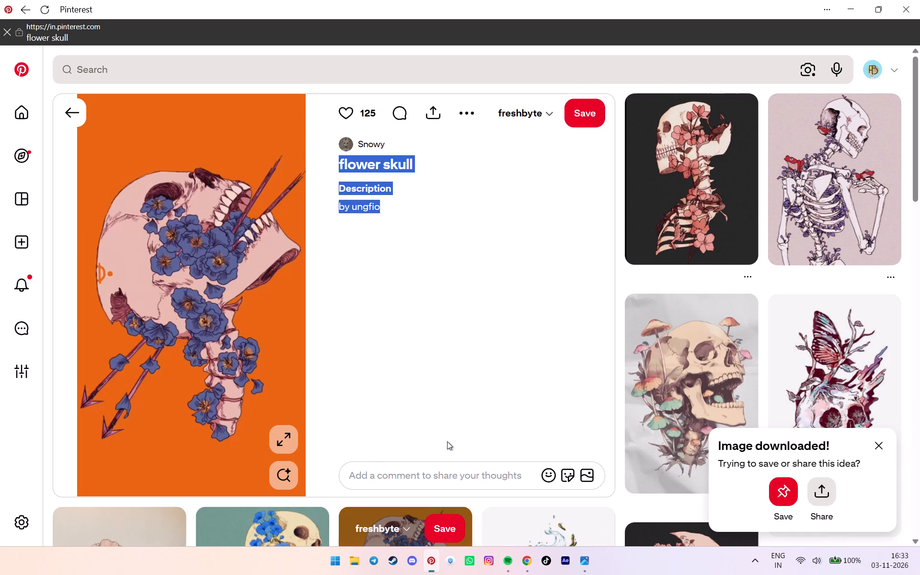
{"action": "left_click", "coordinate": [880, 448]}
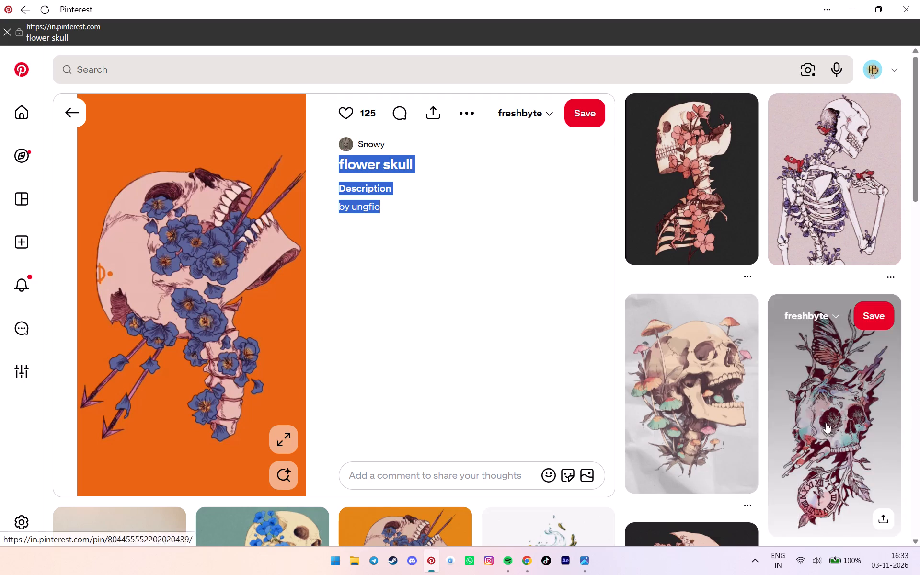
{"action": "scroll", "coordinate": [731, 303], "scroll_direction": "down", "scroll_amount": 10}
{"action": "scroll", "coordinate": [723, 301], "scroll_direction": "up", "scroll_amount": 7}
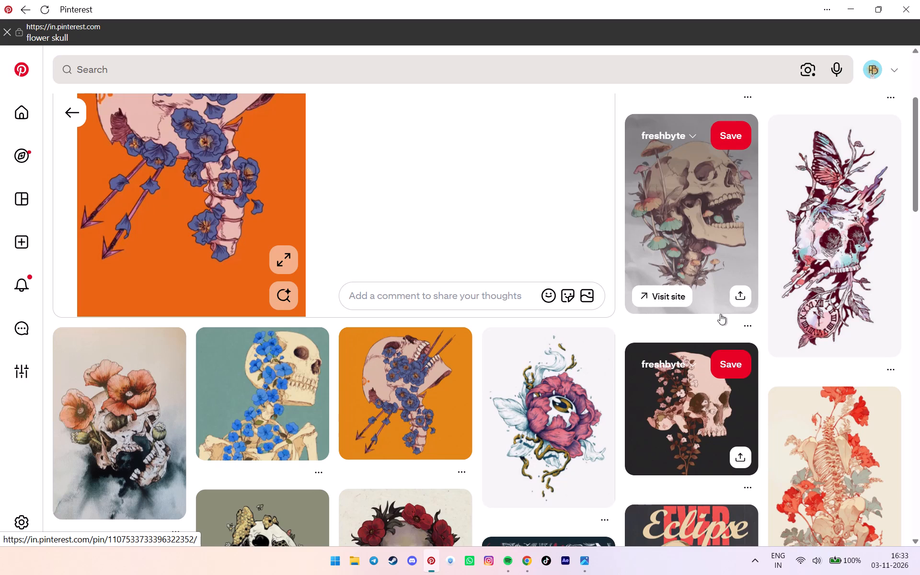
{"action": "scroll", "coordinate": [735, 307], "scroll_direction": "up", "scroll_amount": 6}
{"action": "left_click", "coordinate": [555, 187]}
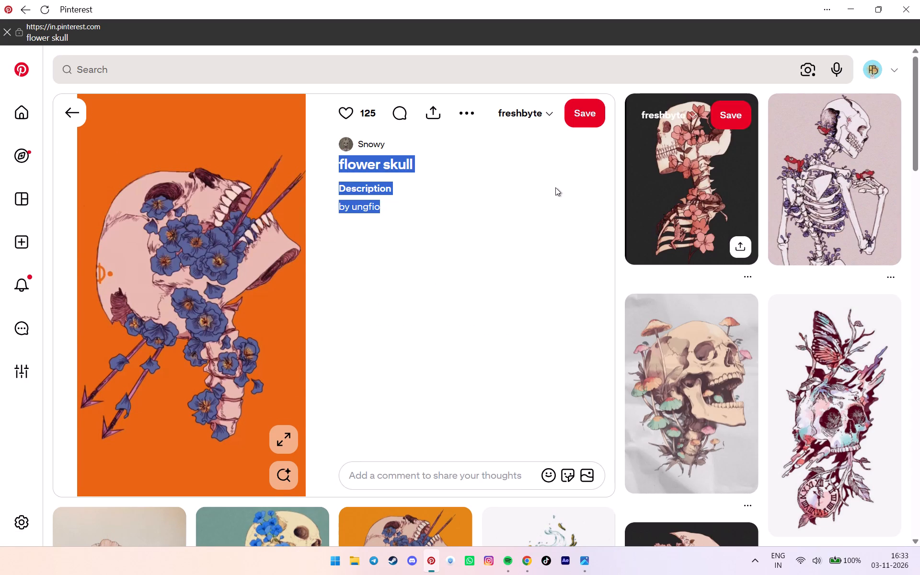
{"action": "scroll", "coordinate": [492, 272], "scroll_direction": "up", "scroll_amount": 4}
Minimise the Pinterest window and bring up the blue SOLITUDE poster reference in the image viewer.
{"action": "left_click", "coordinate": [849, 8]}
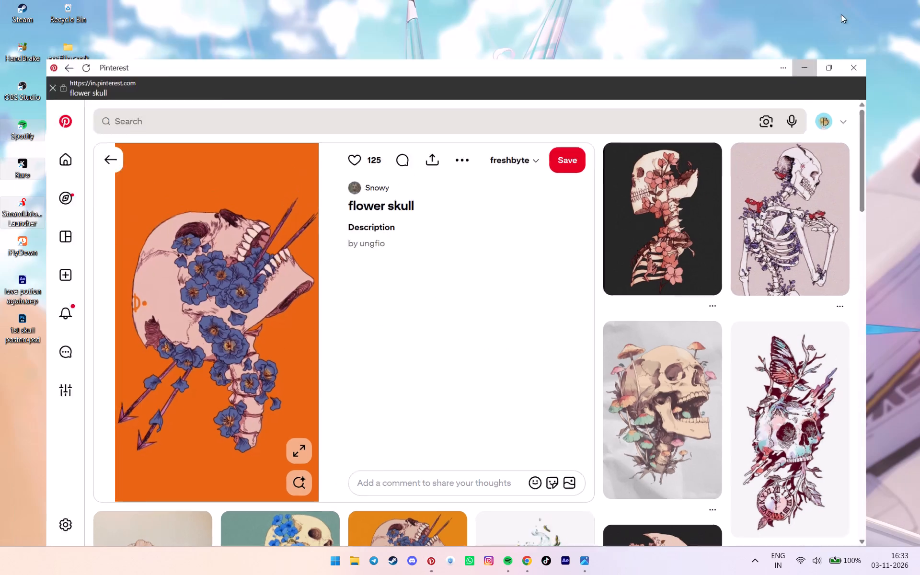
{"action": "left_click", "coordinate": [585, 570]}
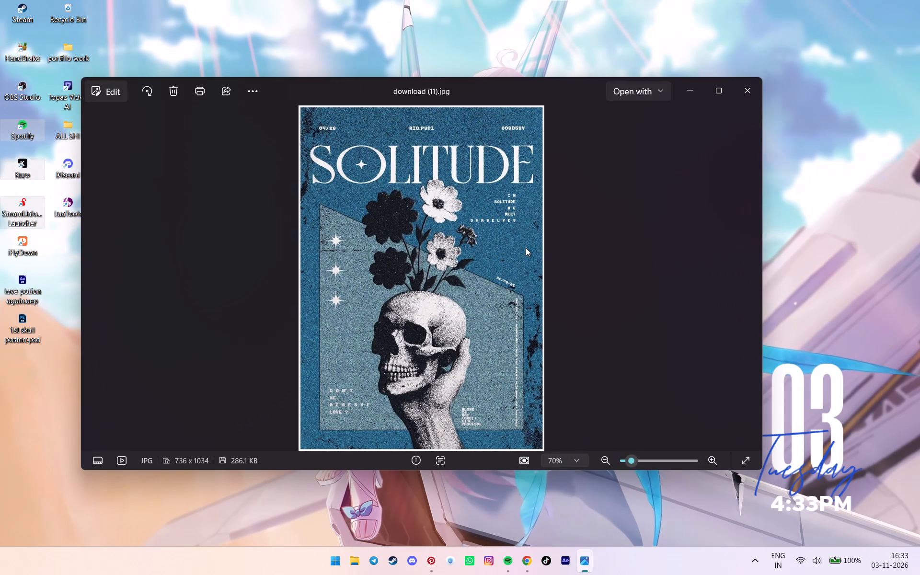